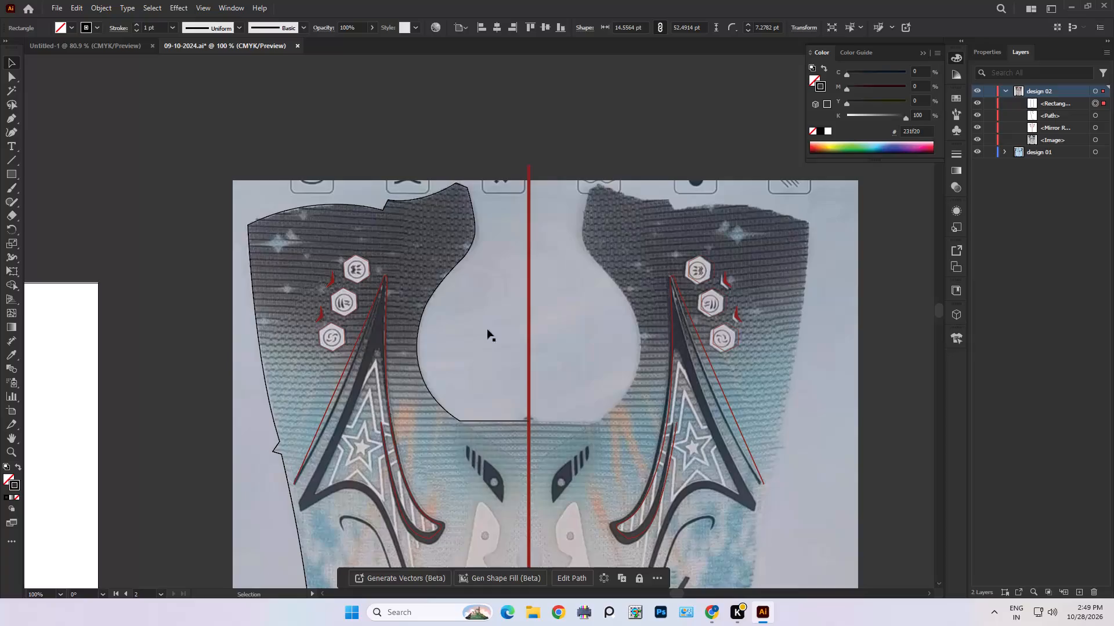
# Duplicate the black outline path tracing the left half of the shoe upper by copying and pasting it.
pyautogui.moveTo(483, 430); pyautogui.dragTo(422, 388, button='middle')
pyautogui.keyDown('alt'); pyautogui.scroll(4, 485, 369); pyautogui.keyUp('alt')
pyautogui.keyDown('alt'); pyautogui.scroll(-4, 429, 397); pyautogui.keyUp('alt')
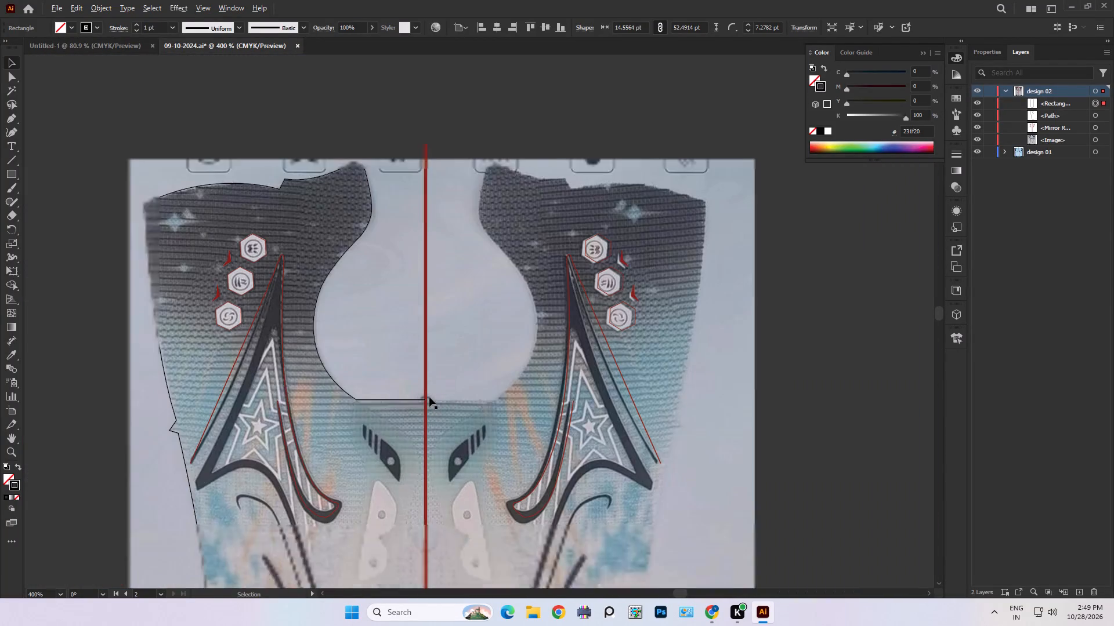
pyautogui.keyDown('alt'); pyautogui.scroll(-2, 429, 397); pyautogui.keyUp('alt')
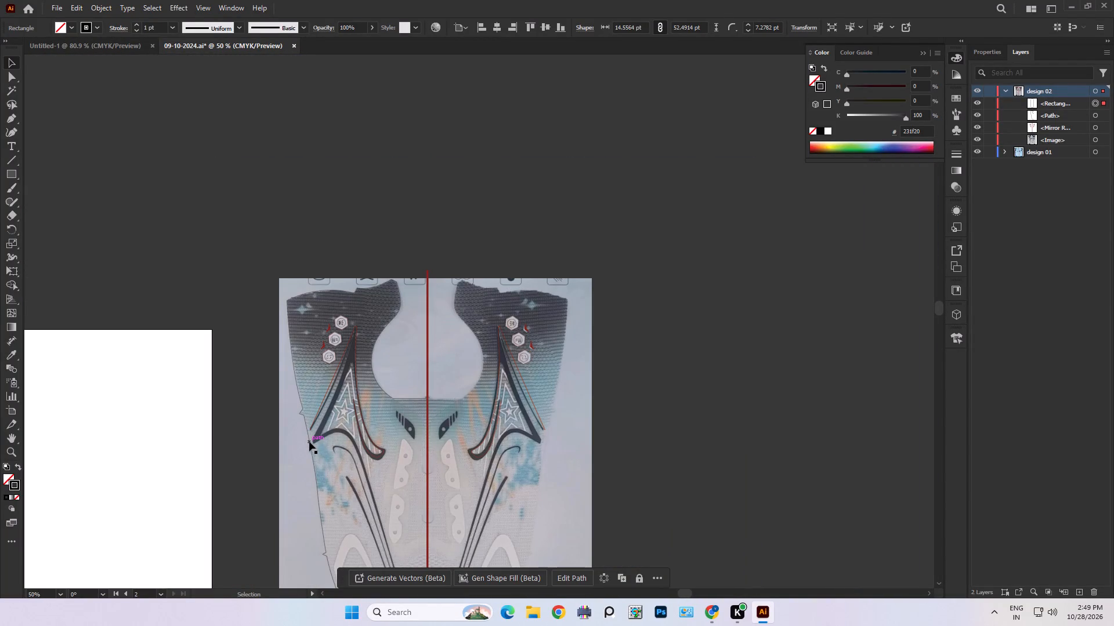
pyautogui.click(309, 442)
pyautogui.moveTo(309, 441); pyautogui.dragTo(299, 312, button='middle')
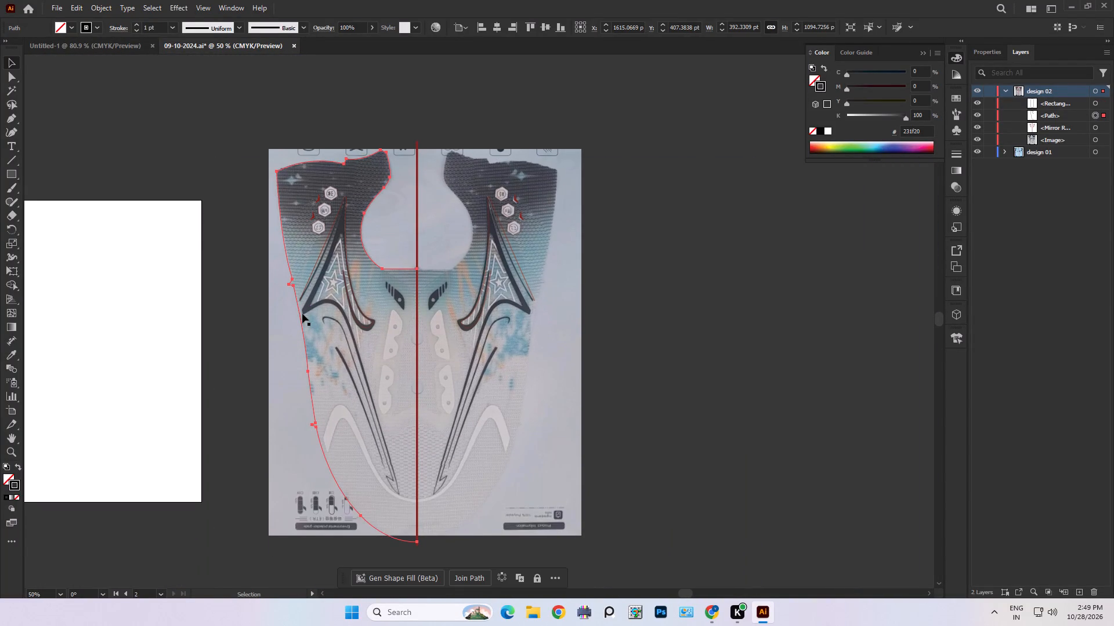
pyautogui.press('v')
pyautogui.press('e')
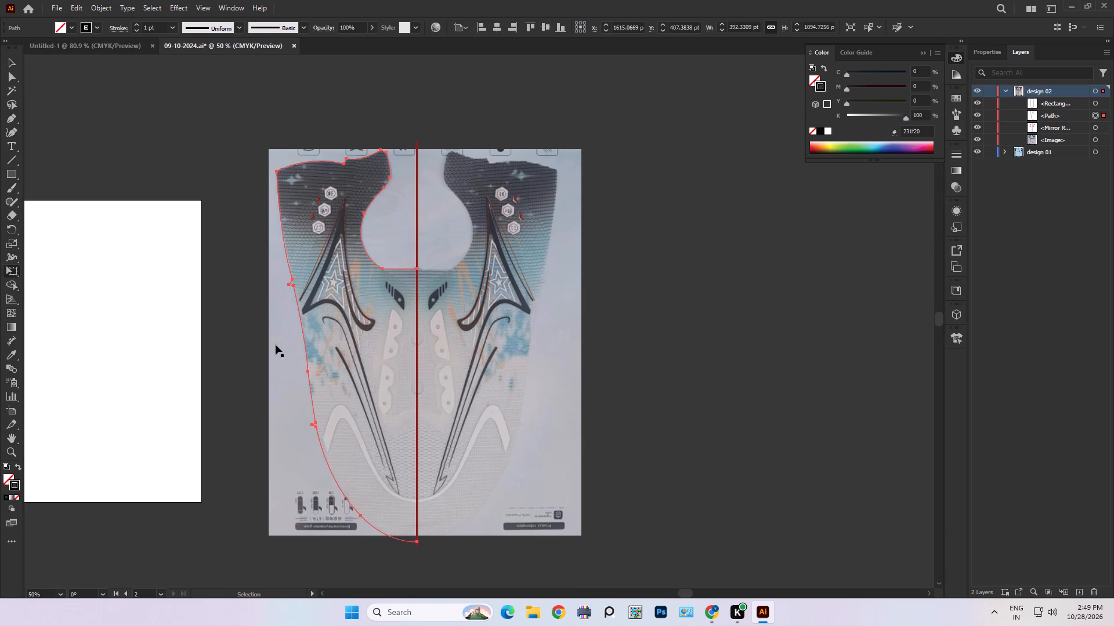
pyautogui.hotkey('ctrl', 'c')
pyautogui.hotkey('ctrl', 'v')
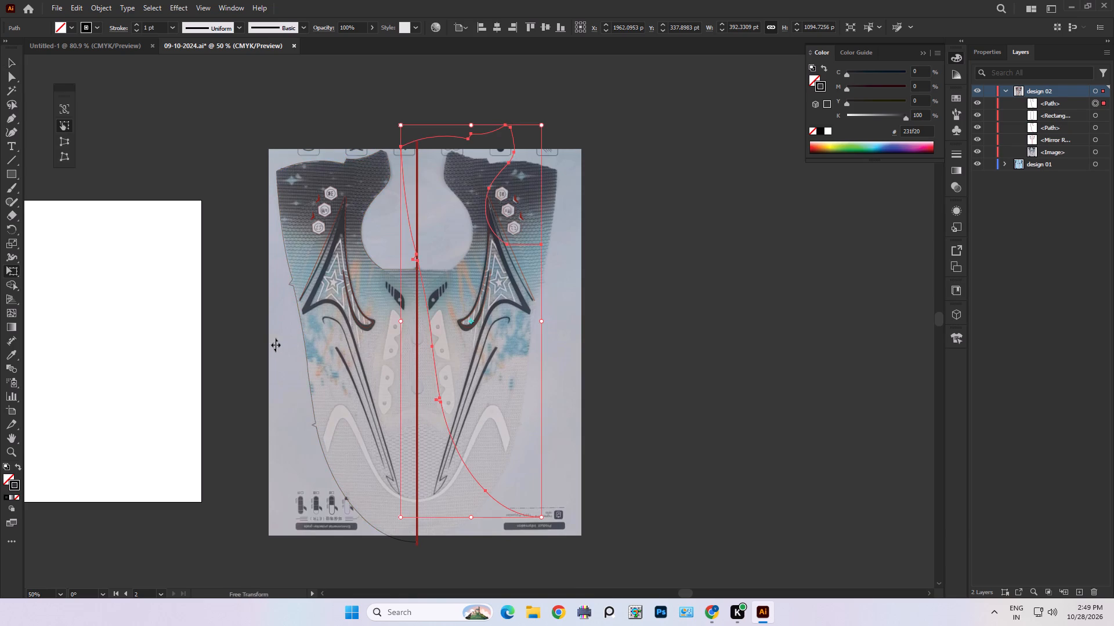
# Flip the pasted outline copy horizontally so it mirrors the left half.
pyautogui.click(8, 64)
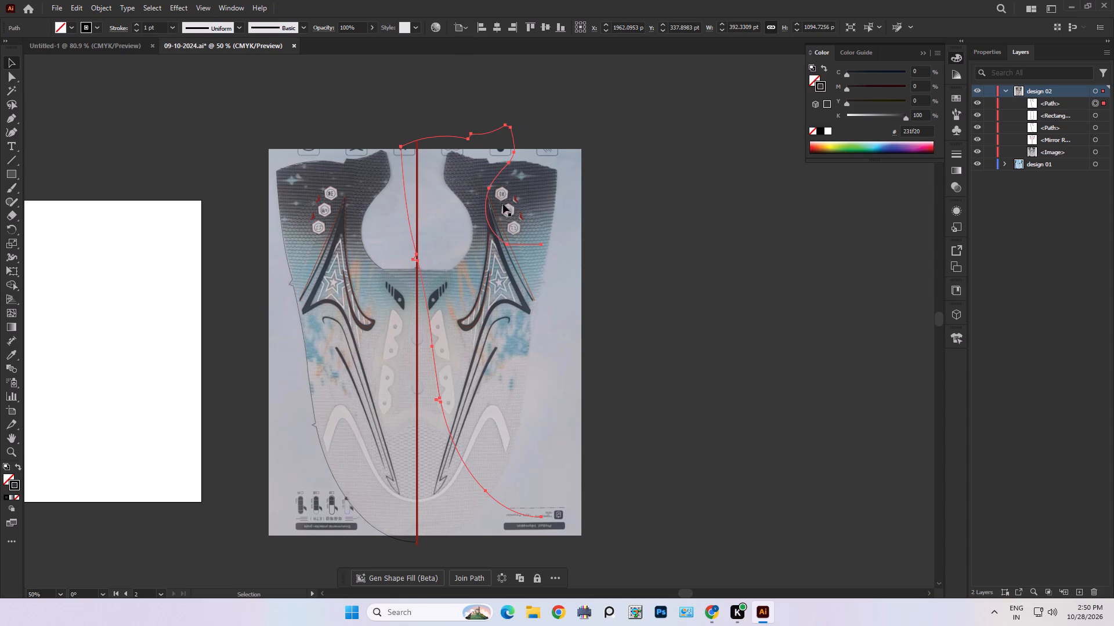
pyautogui.click(993, 64)
pyautogui.click(988, 53)
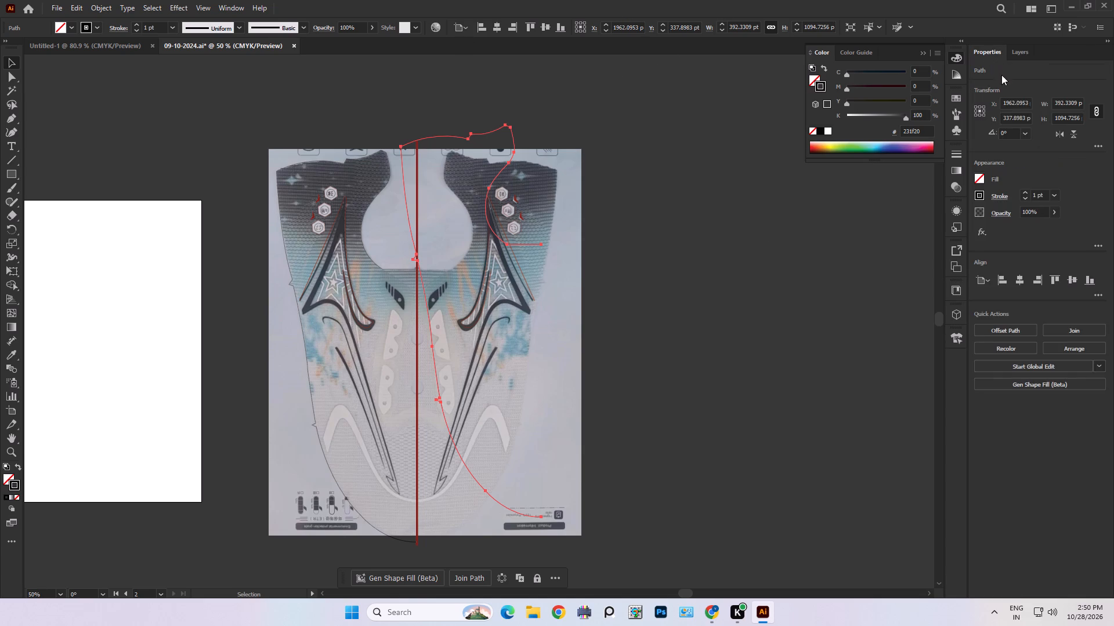
pyautogui.click(1061, 138)
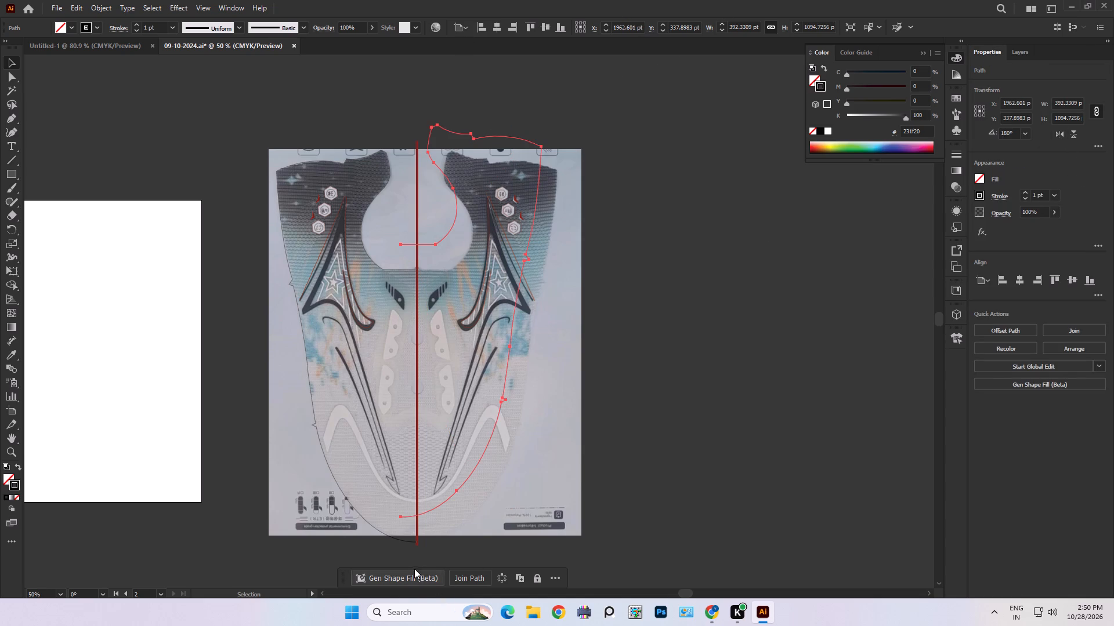
# Move the mirrored outline so its bottom endpoint snaps to the left outline's bottom endpoint on the red centre line.
pyautogui.scroll(3, 413, 560)
pyautogui.moveTo(422, 544); pyautogui.dragTo(428, 418, button='middle')
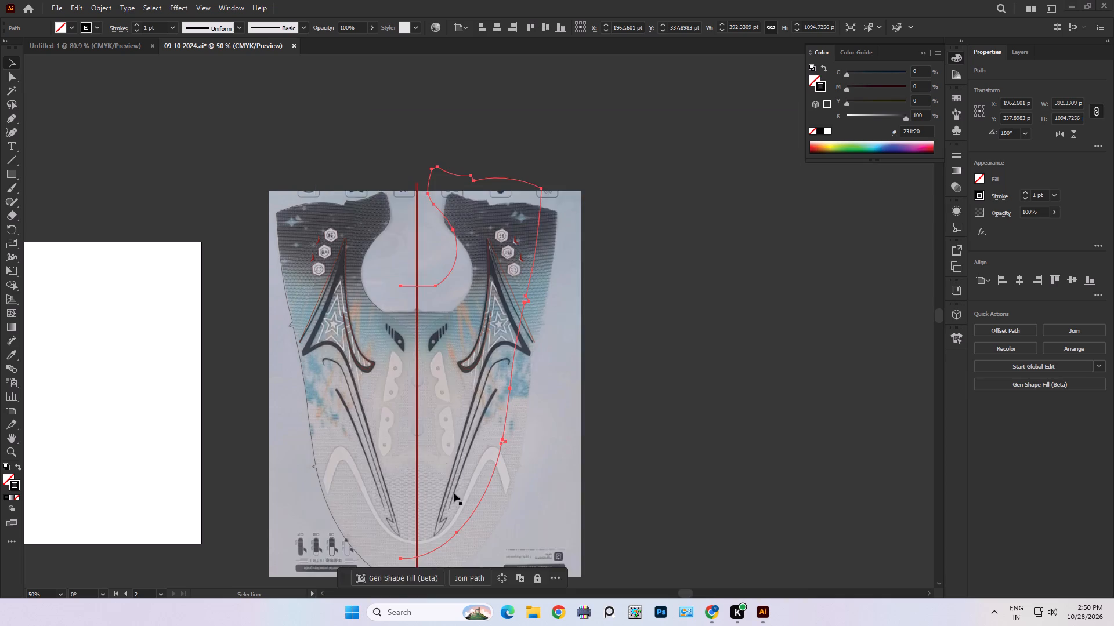
pyautogui.moveTo(454, 493); pyautogui.dragTo(441, 335, button='middle')
pyautogui.keyDown('alt'); pyautogui.scroll(3, 423, 385); pyautogui.keyUp('alt')
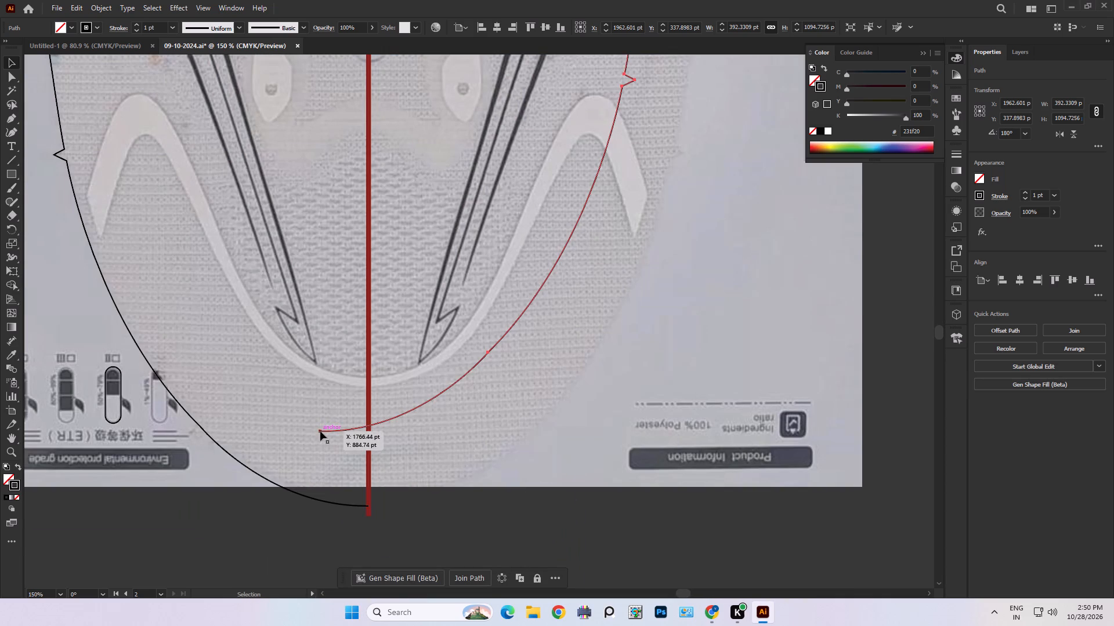
pyautogui.moveTo(320, 431); pyautogui.dragTo(369, 507)
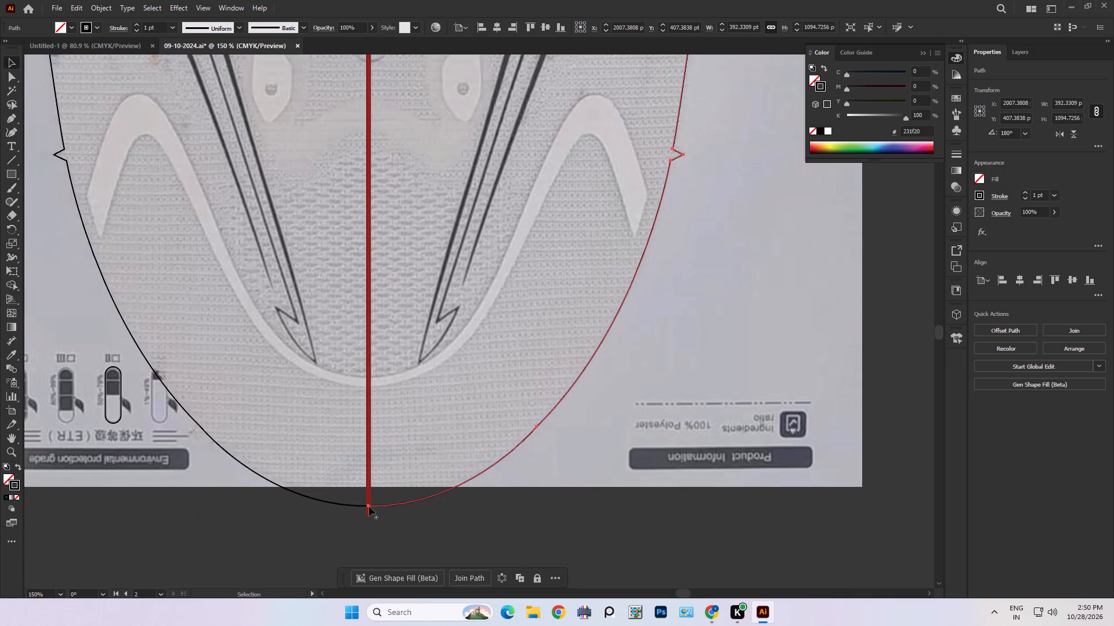
# Examine how the mirrored outline fits the template along the centre joins, the upper edge and the sides.
pyautogui.keyDown('alt'); pyautogui.scroll(4, 373, 496); pyautogui.keyUp('alt')
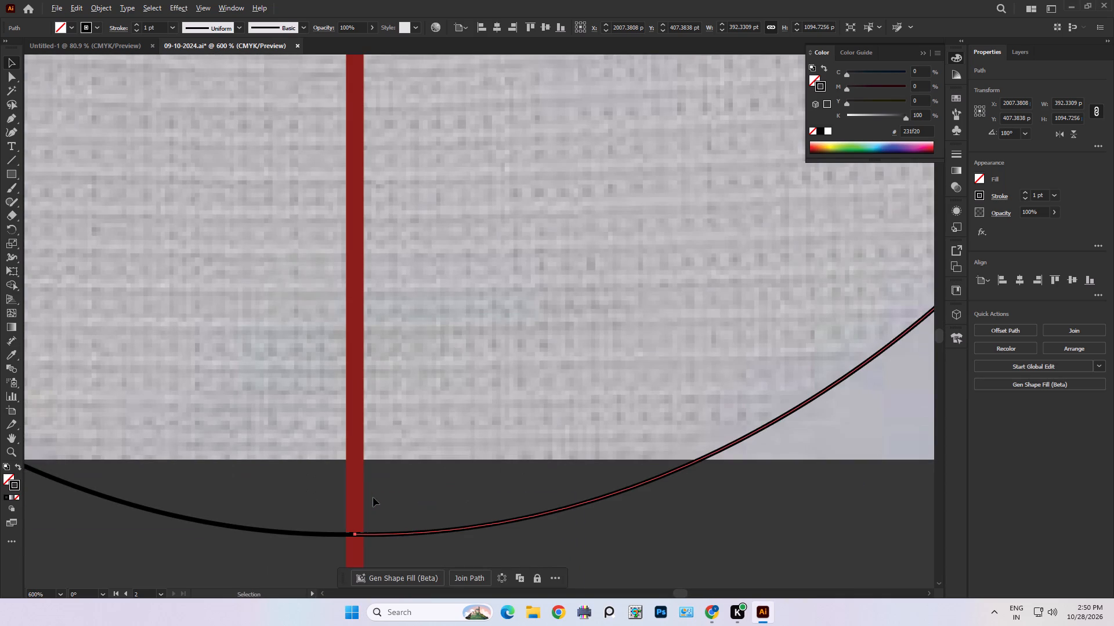
pyautogui.keyDown('alt'); pyautogui.scroll(-5, 373, 497); pyautogui.keyUp('alt')
pyautogui.moveTo(368, 268); pyautogui.dragTo(402, 386, button='middle')
pyautogui.keyDown('alt'); pyautogui.scroll(2, 437, 264); pyautogui.keyUp('alt')
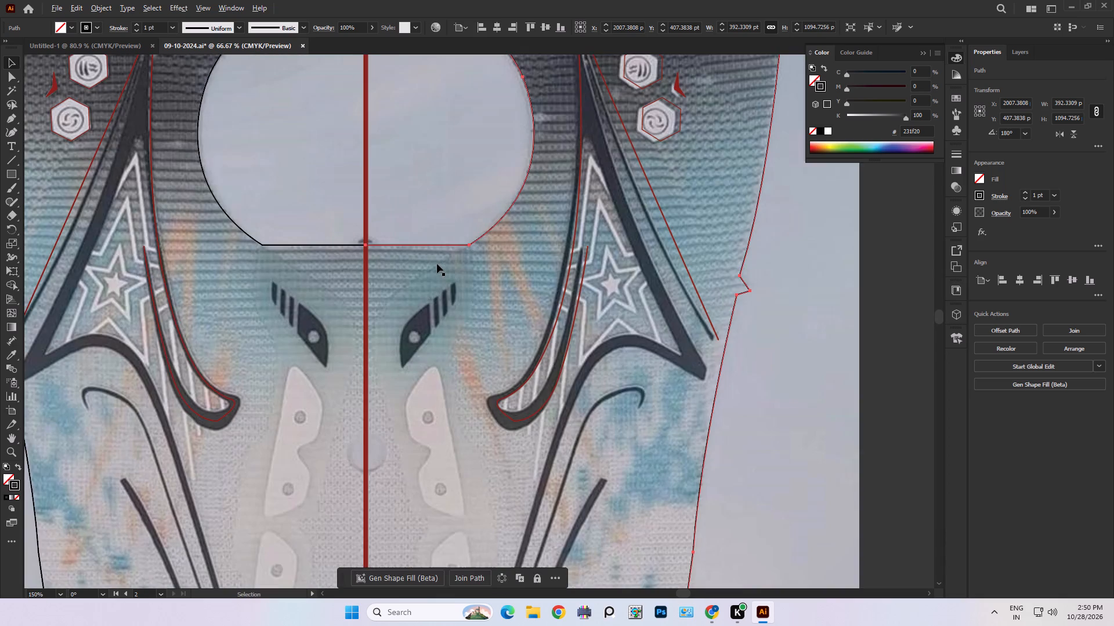
pyautogui.keyDown('alt'); pyautogui.scroll(-3, 437, 264); pyautogui.keyUp('alt')
pyautogui.keyDown('alt'); pyautogui.scroll(4, 494, 151); pyautogui.keyUp('alt')
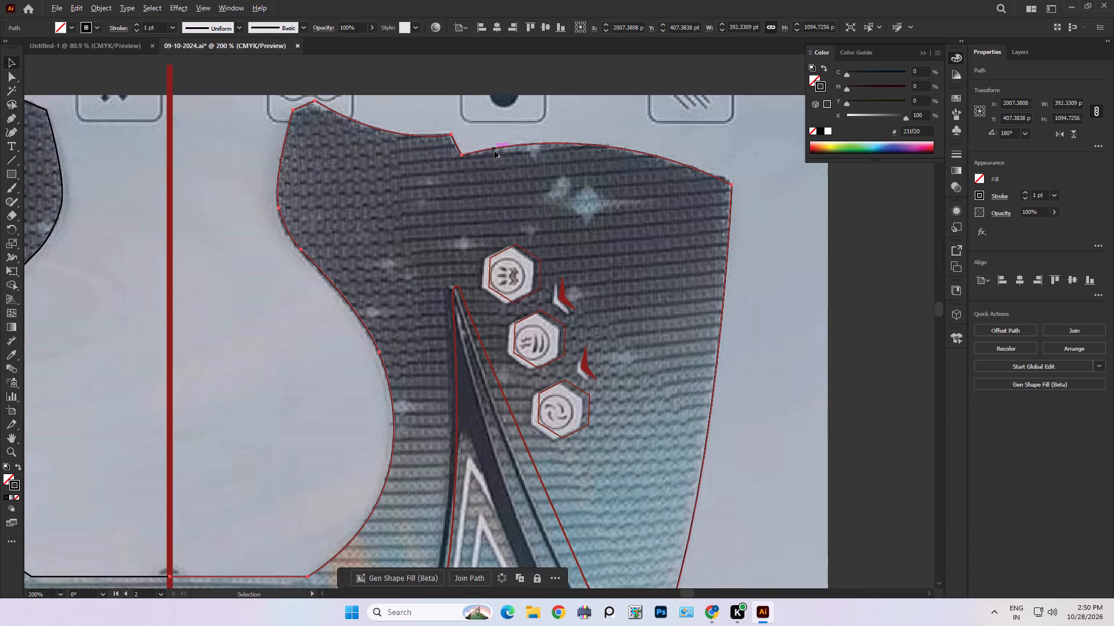
pyautogui.keyDown('alt'); pyautogui.scroll(-2, 494, 151); pyautogui.keyUp('alt')
pyautogui.moveTo(440, 413); pyautogui.dragTo(474, 234, button='middle')
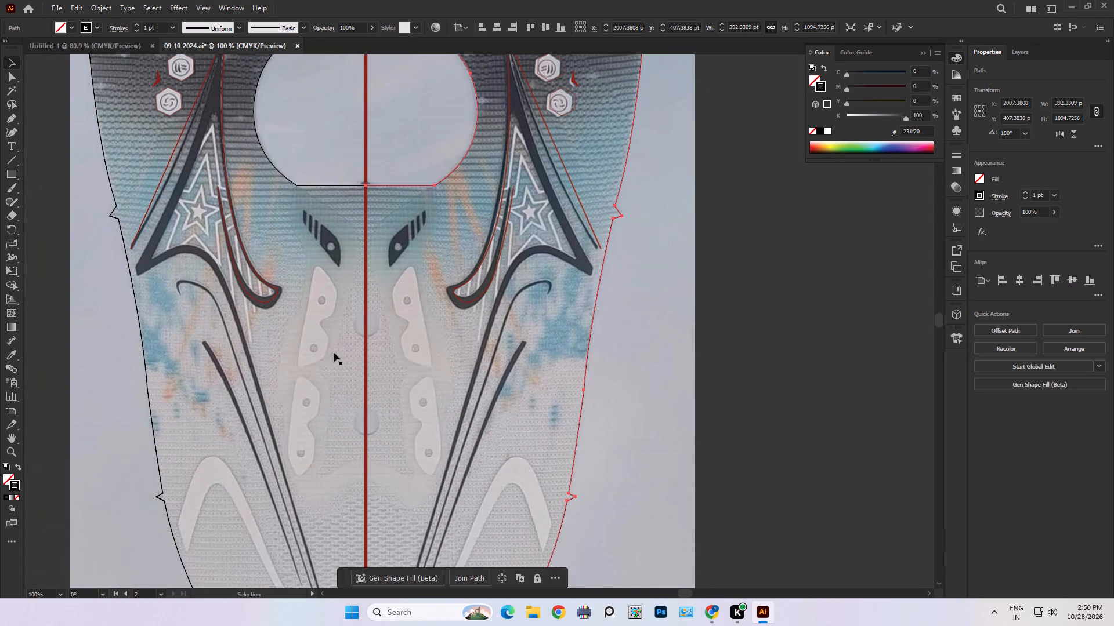
pyautogui.moveTo(278, 341); pyautogui.dragTo(323, 387, button='middle')
pyautogui.moveTo(331, 388); pyautogui.dragTo(302, 231, button='middle')
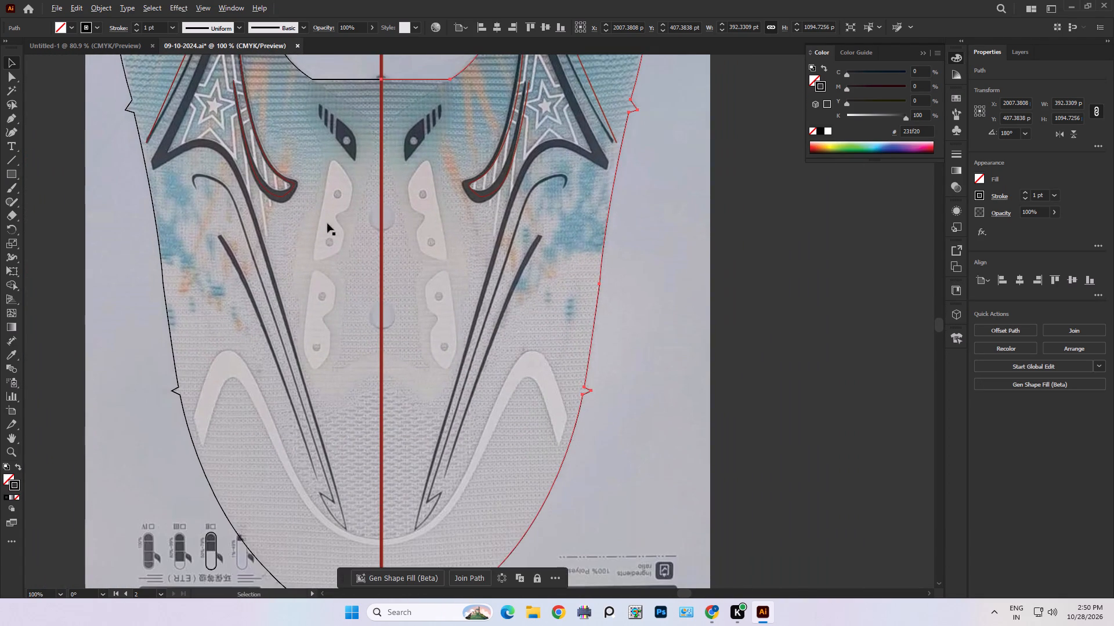
pyautogui.keyDown('alt'); pyautogui.scroll(3, 354, 204); pyautogui.keyUp('alt')
pyautogui.keyDown('alt'); pyautogui.scroll(-3, 354, 204); pyautogui.keyUp('alt')
pyautogui.moveTo(354, 204); pyautogui.dragTo(326, 319, button='middle')
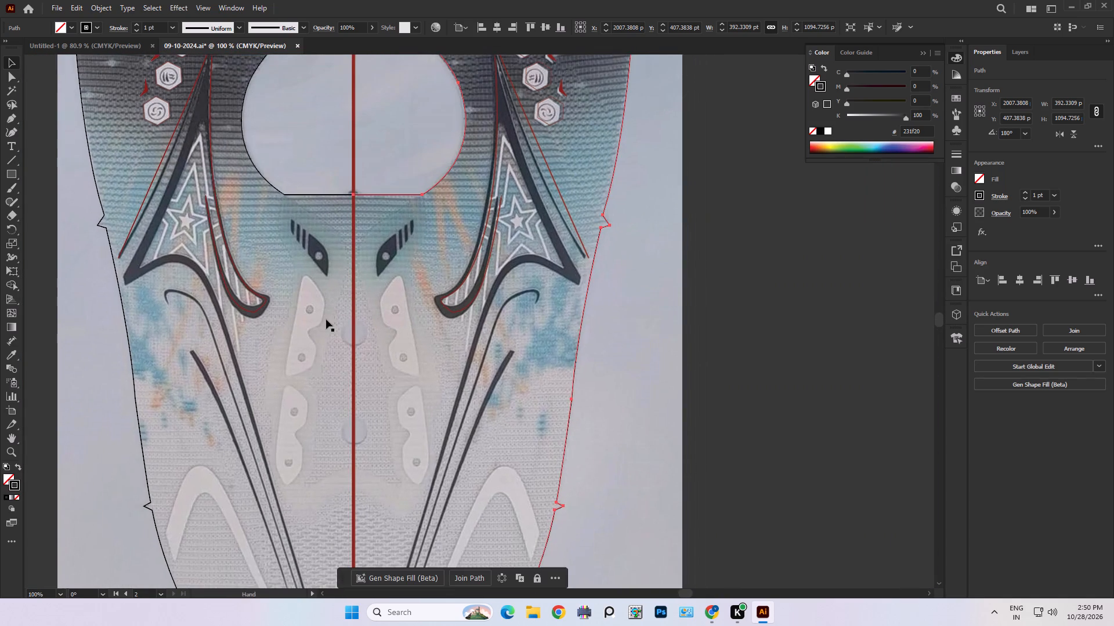
pyautogui.keyDown('alt'); pyautogui.scroll(3, 288, 242); pyautogui.keyUp('alt')
pyautogui.keyDown('alt'); pyautogui.scroll(-2, 288, 242); pyautogui.keyUp('alt')
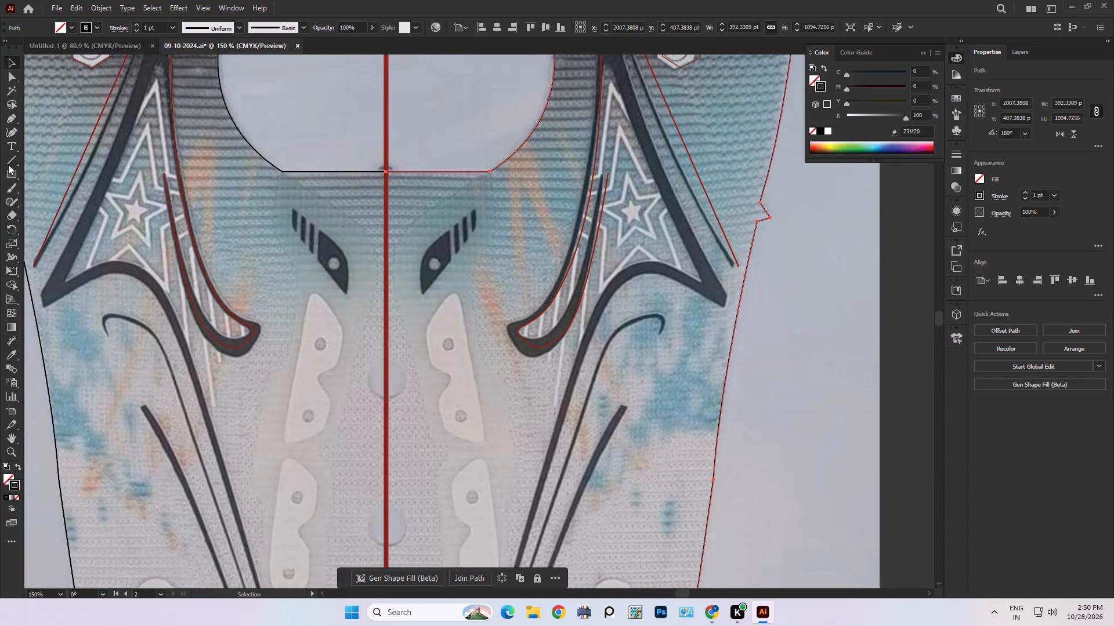
# Draw a nearly vertical straight line about 46 pt long with the Pen tool, down from the opening's lower-left corner.
pyautogui.click(11, 117)
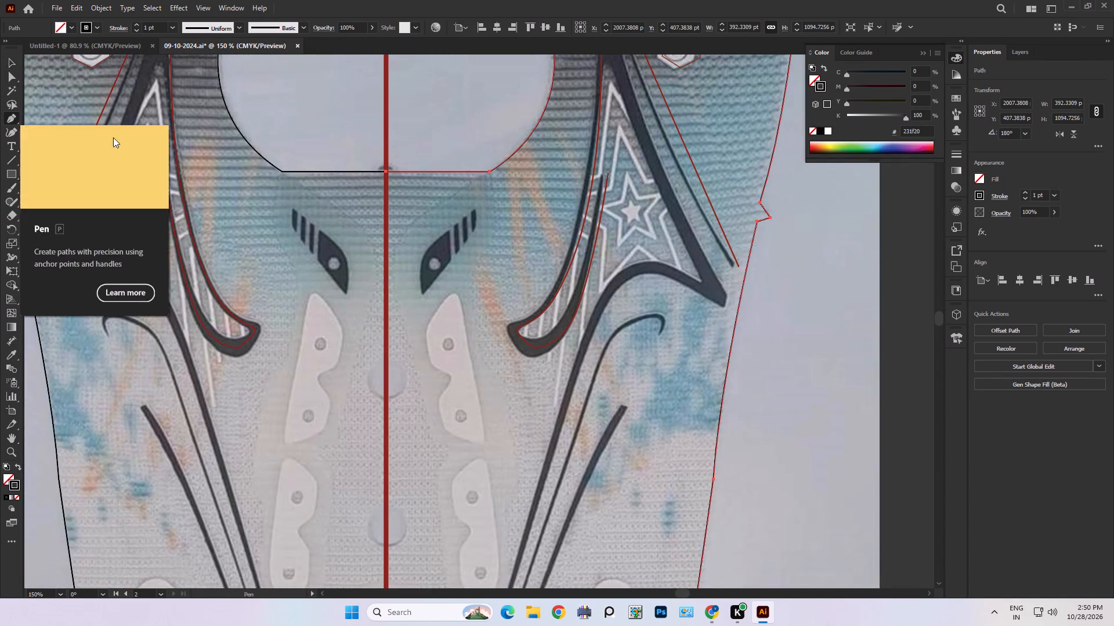
pyautogui.click(281, 170)
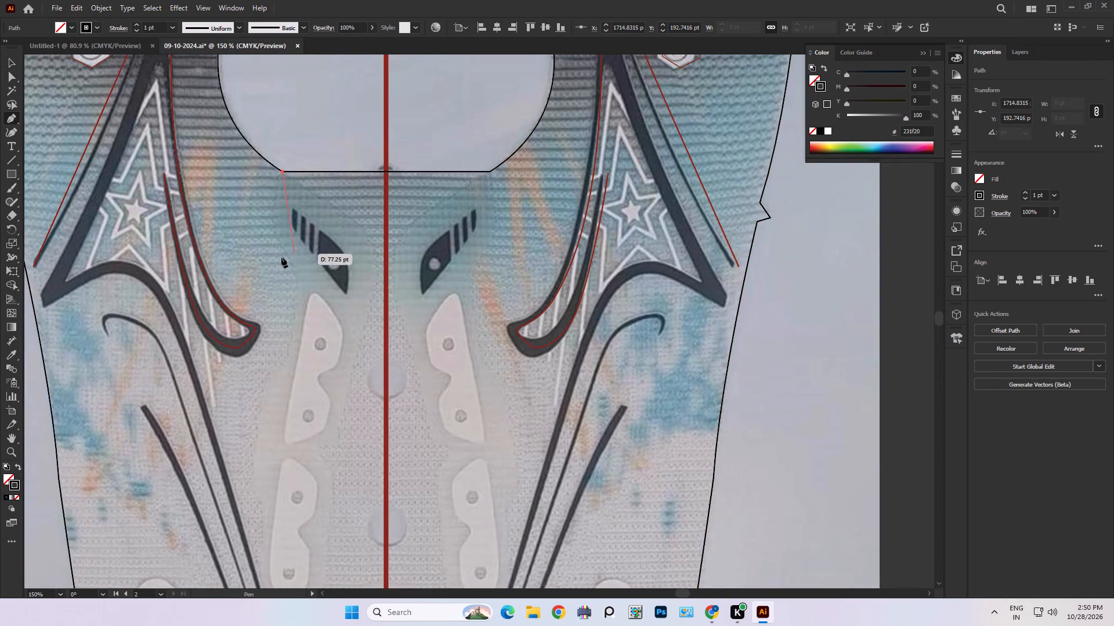
pyautogui.keyDown('alt'); pyautogui.scroll(3, 290, 289); pyautogui.keyUp('alt')
pyautogui.keyDown('alt'); pyautogui.scroll(-2, 296, 276); pyautogui.keyUp('alt')
pyautogui.moveTo(298, 226); pyautogui.dragTo(322, 287, button='middle')
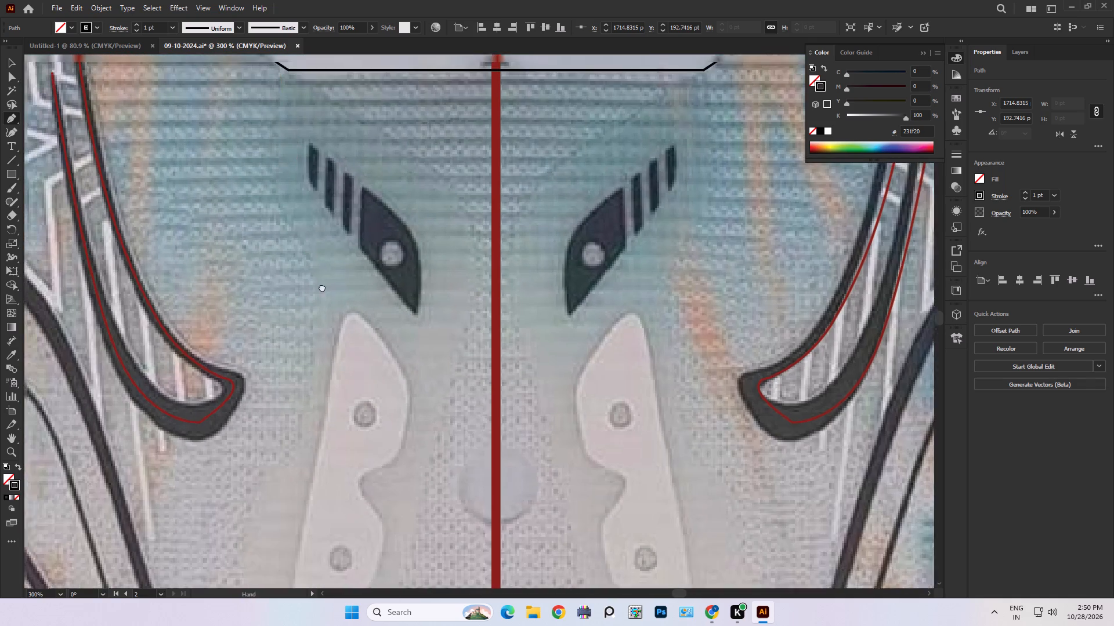
pyautogui.moveTo(322, 287); pyautogui.dragTo(331, 322, button='middle')
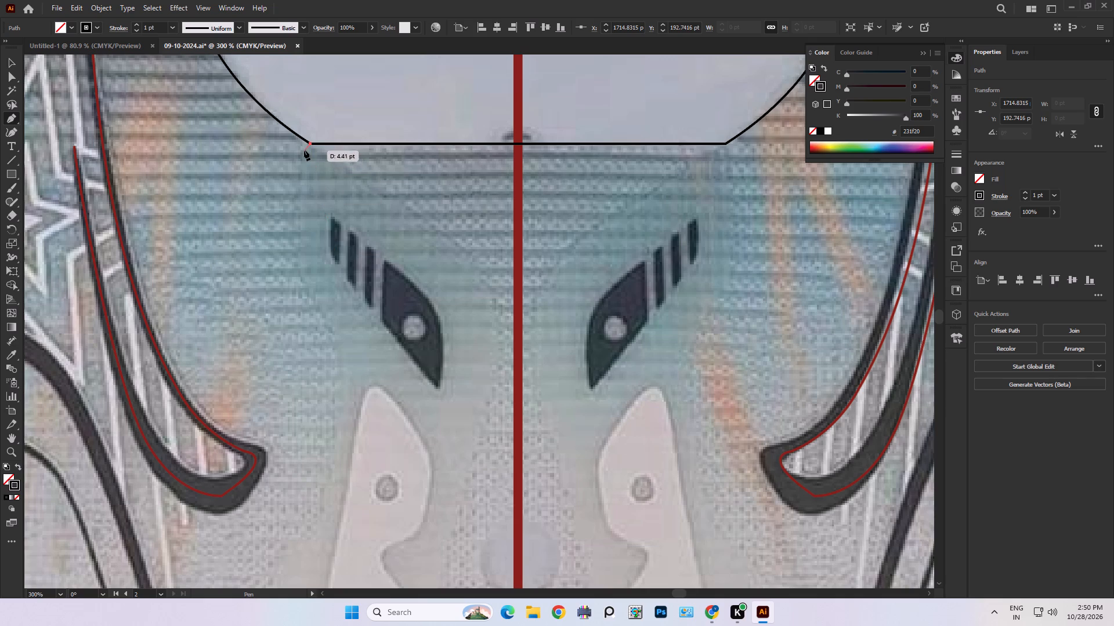
pyautogui.click(316, 242)
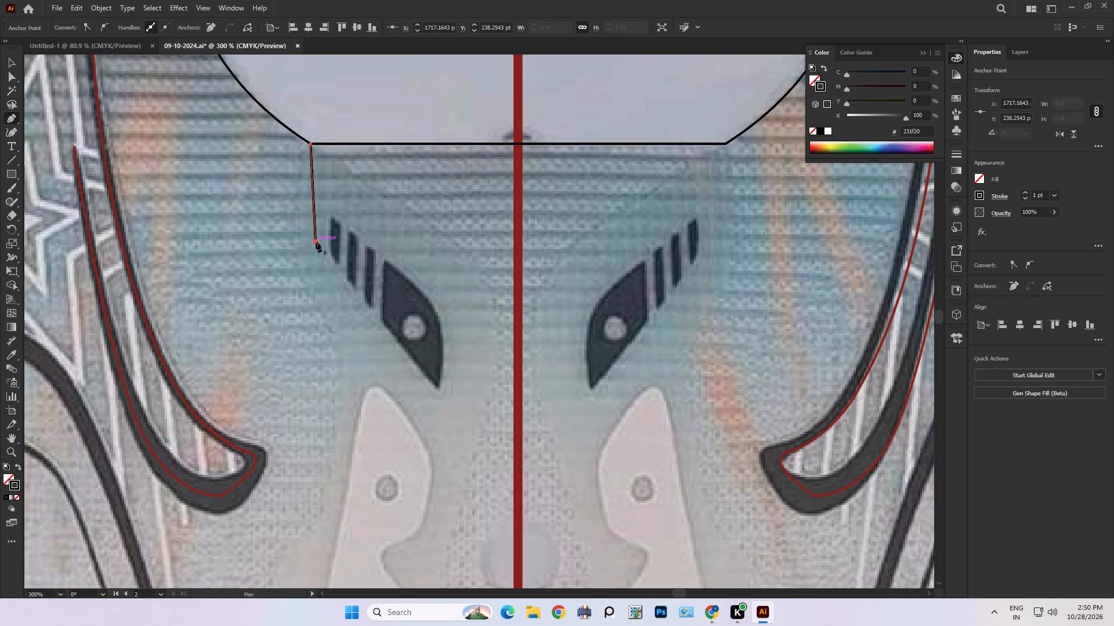
# Move the short line away from the corner to the other side of the red centre line, across the opening's lower edge.
pyautogui.click(14, 61)
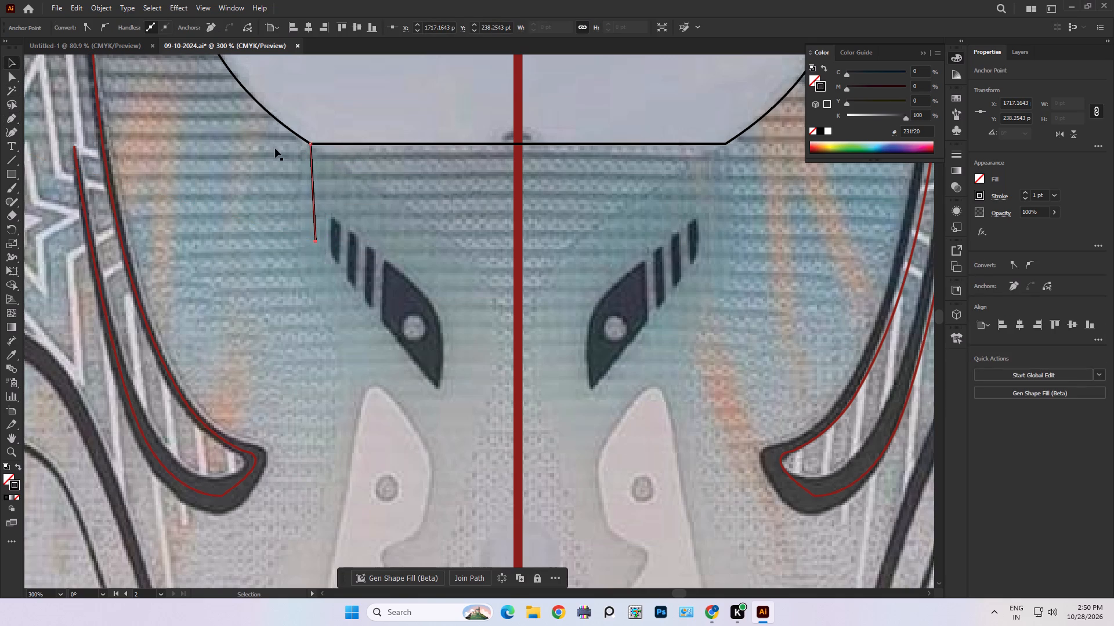
pyautogui.click(311, 173)
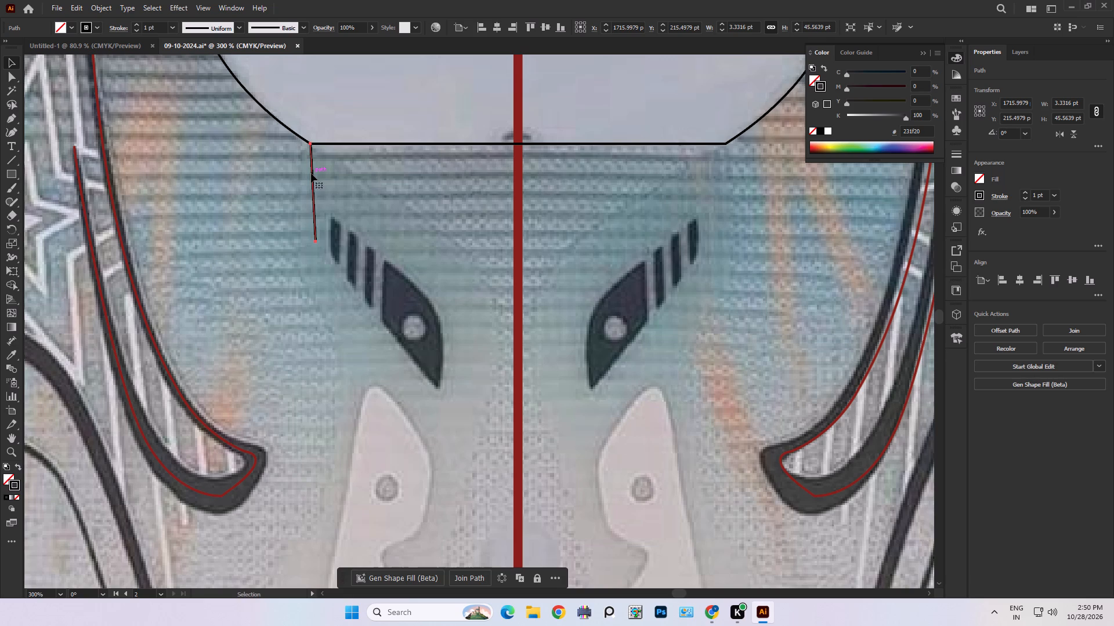
pyautogui.moveTo(311, 173); pyautogui.dragTo(625, 132)
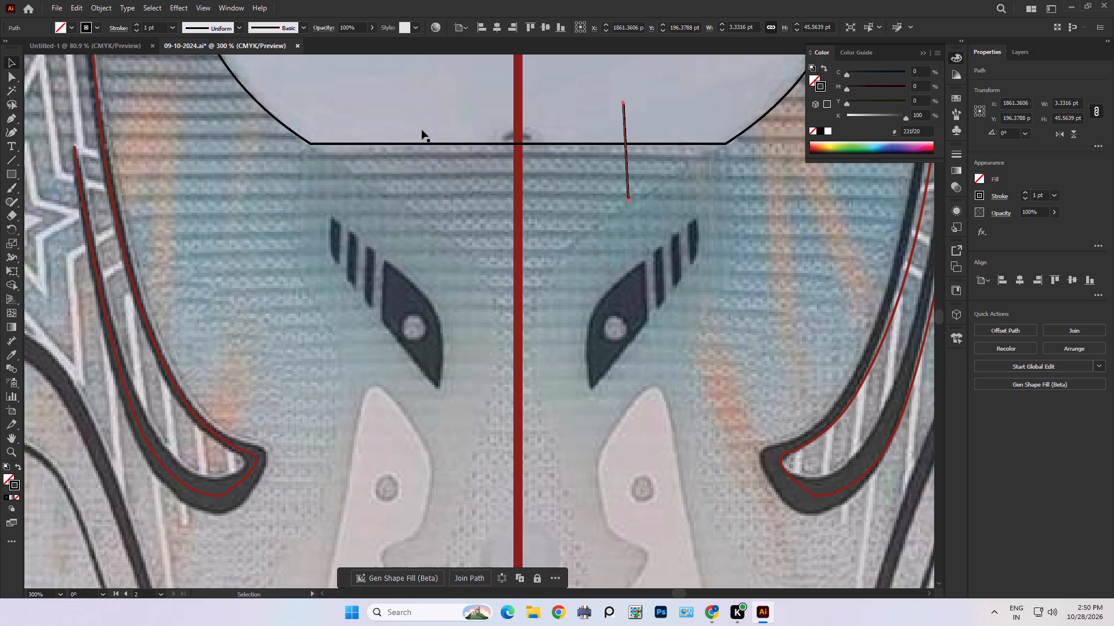
# Draw a Pen path from the opening's lower-left corner: about 51 pt straight down, followed by a curve of about 24 pt towards the red centre line.
pyautogui.press('p')
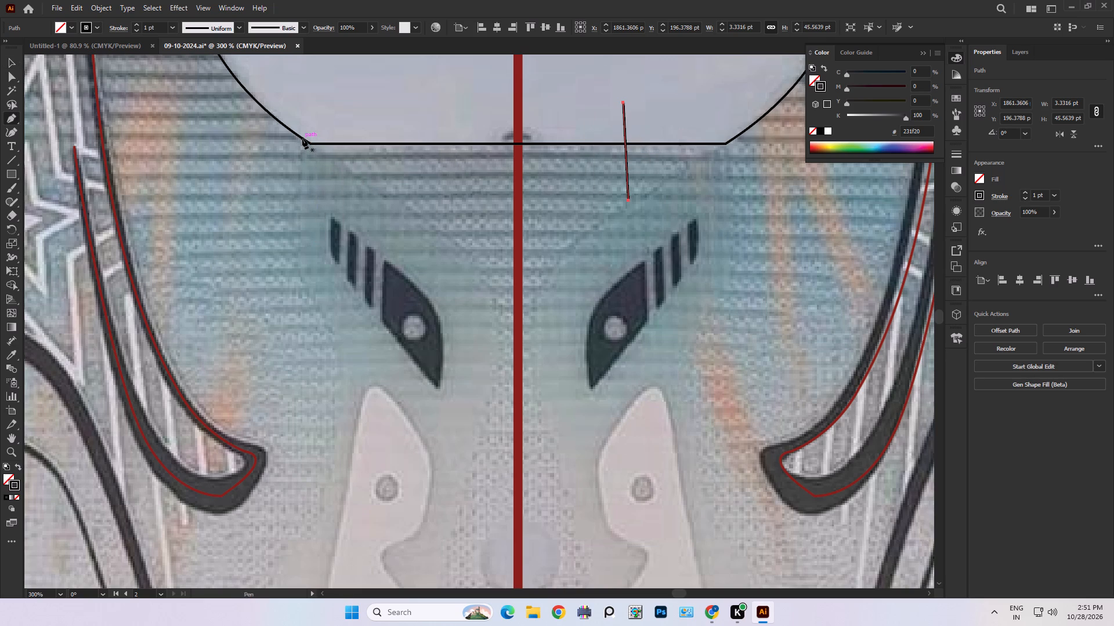
pyautogui.keyDown('alt'); pyautogui.scroll(2, 302, 139); pyautogui.keyUp('alt')
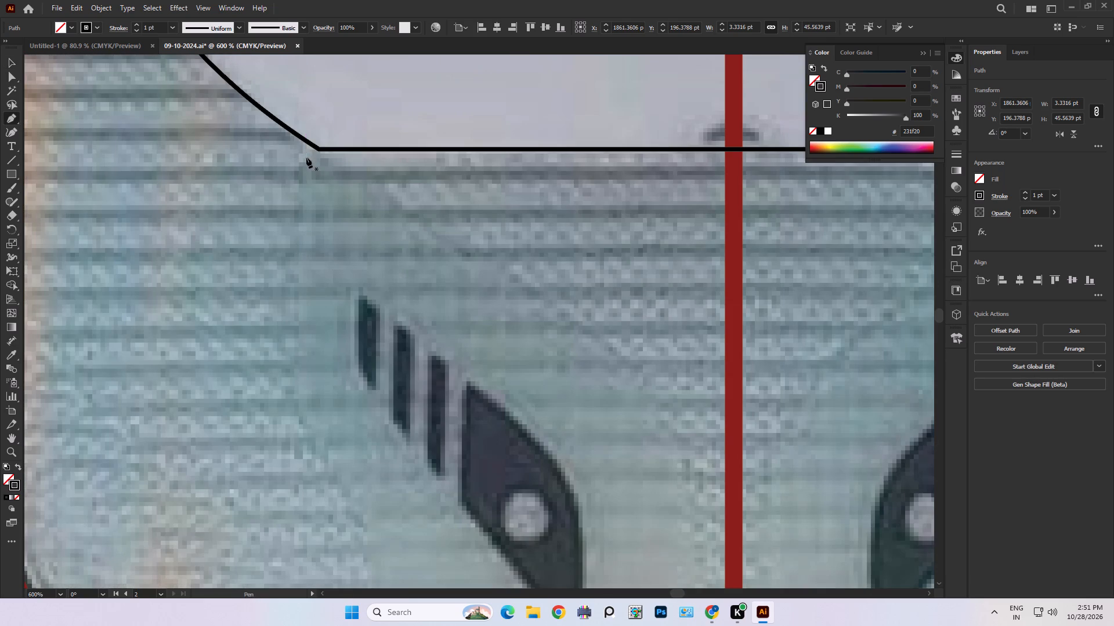
pyautogui.click(305, 139)
pyautogui.keyDown('alt'); pyautogui.scroll(-5, 307, 210); pyautogui.keyUp('alt')
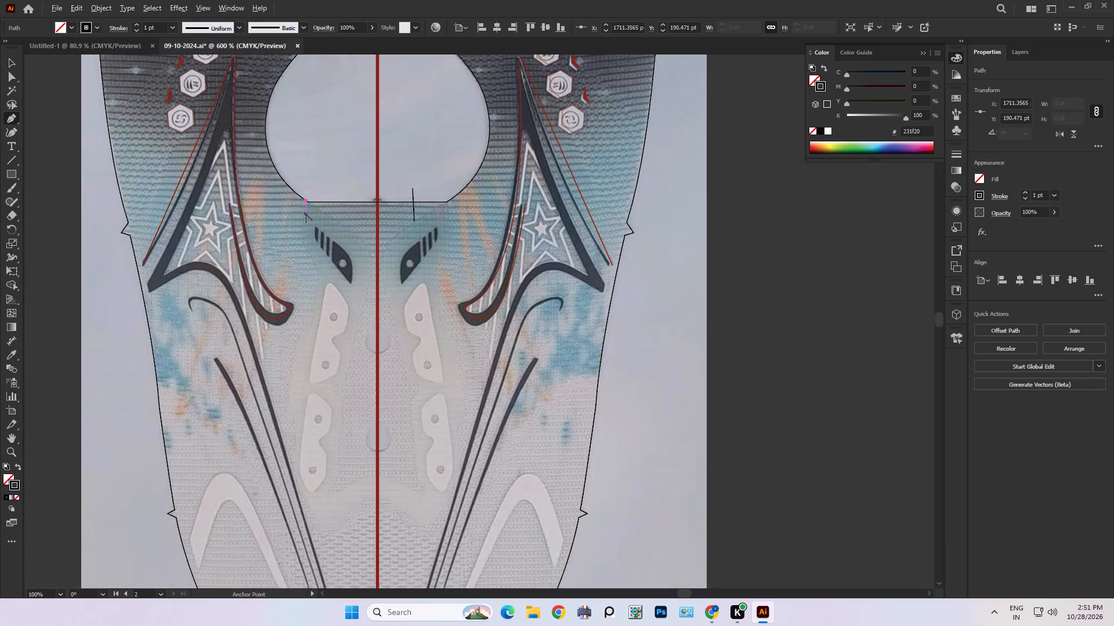
pyautogui.keyDown('alt'); pyautogui.scroll(2, 316, 262); pyautogui.keyUp('alt')
pyautogui.keyDown('alt'); pyautogui.scroll(3, 292, 209); pyautogui.keyUp('alt')
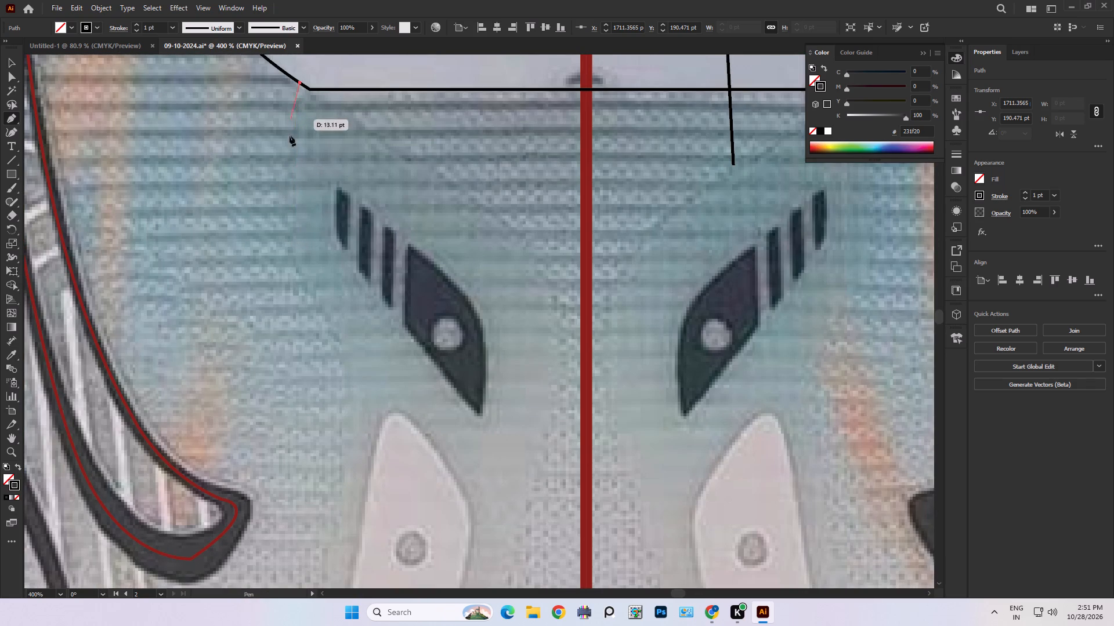
pyautogui.click(295, 228)
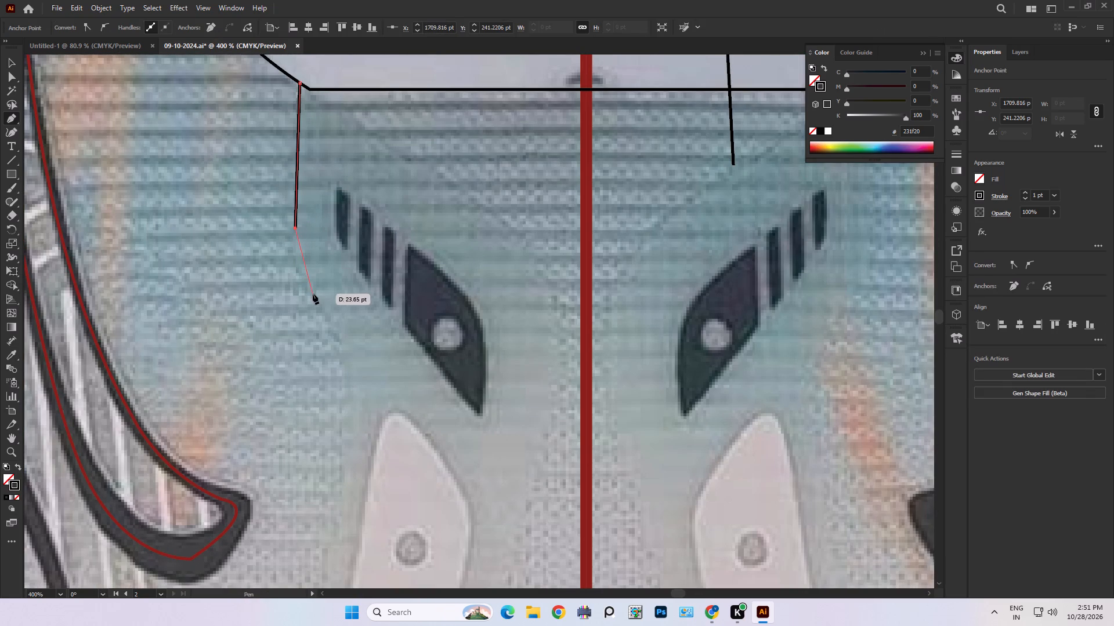
pyautogui.moveTo(313, 294); pyautogui.dragTo(340, 318)
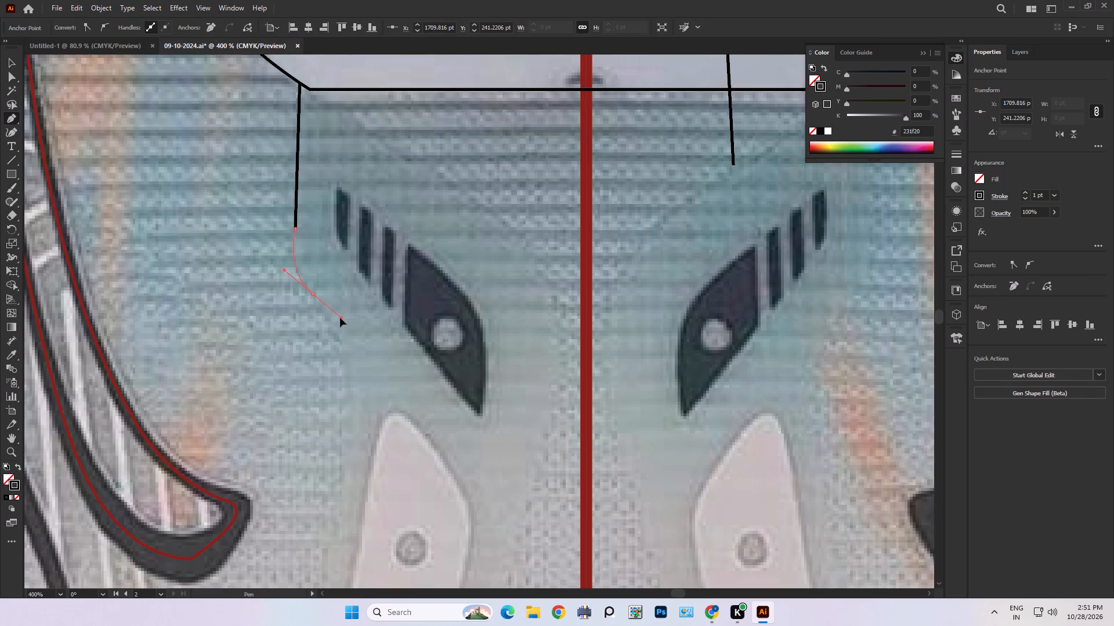
pyautogui.moveTo(340, 318); pyautogui.dragTo(330, 318)
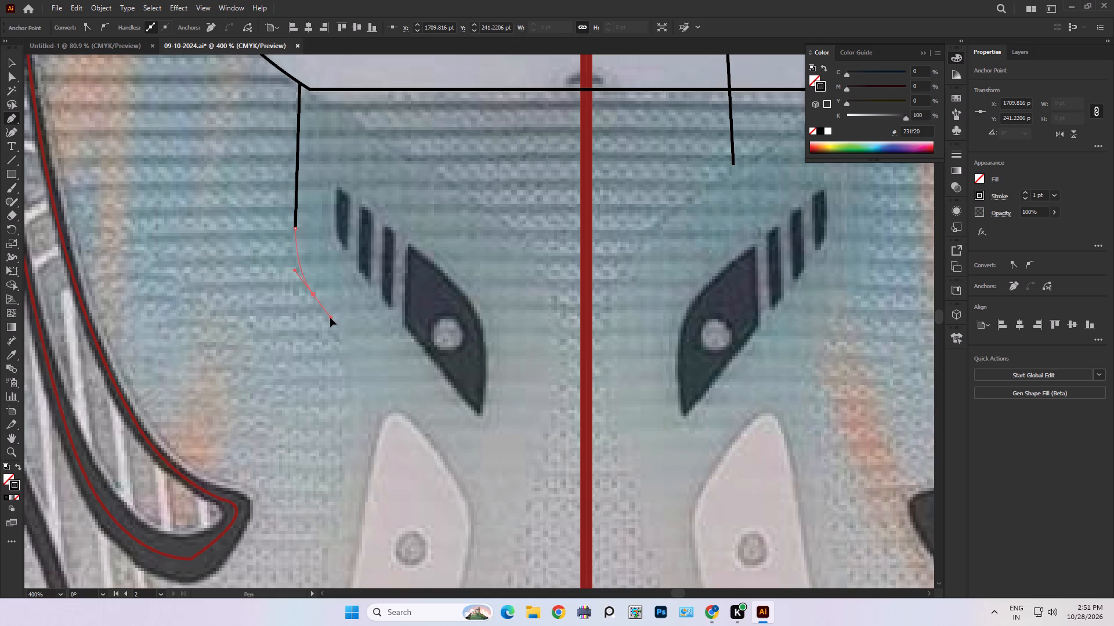
pyautogui.moveTo(330, 318); pyautogui.dragTo(326, 318)
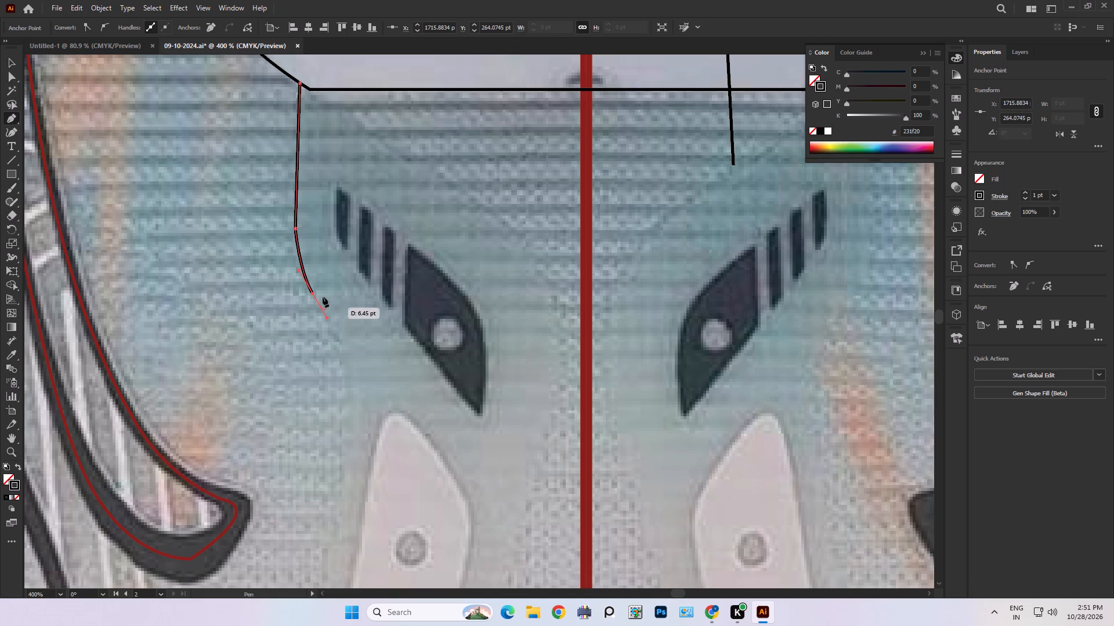
pyautogui.moveTo(323, 288); pyautogui.dragTo(303, 161, button='middle')
pyautogui.keyDown('alt'); pyautogui.scroll(3, 308, 186); pyautogui.keyUp('alt')
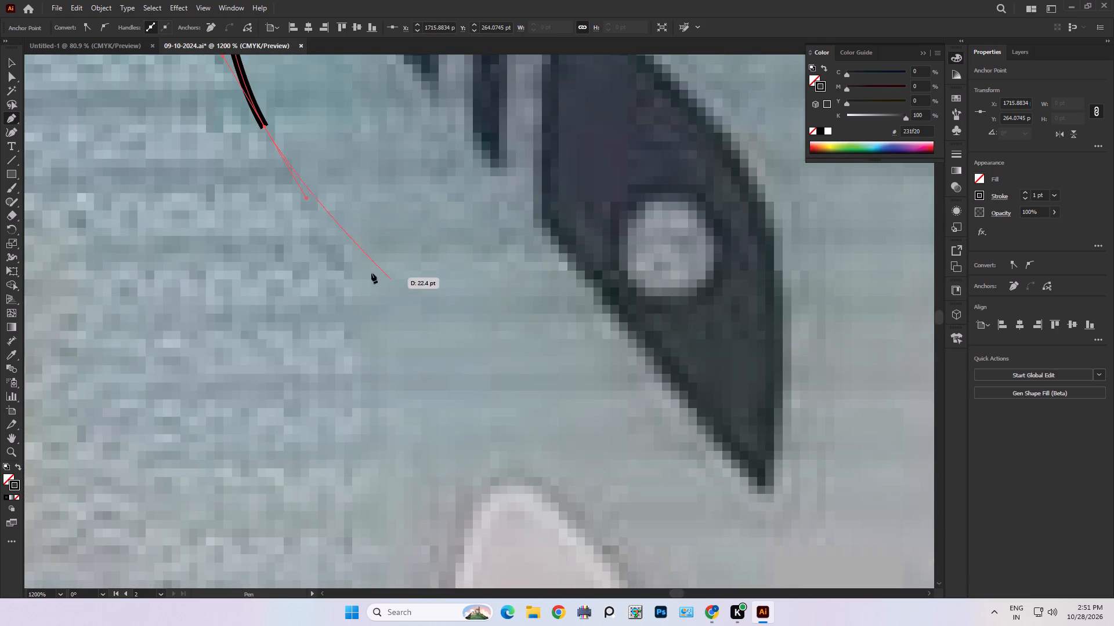
pyautogui.keyDown('alt'); pyautogui.scroll(-3, 310, 208); pyautogui.keyUp('alt')
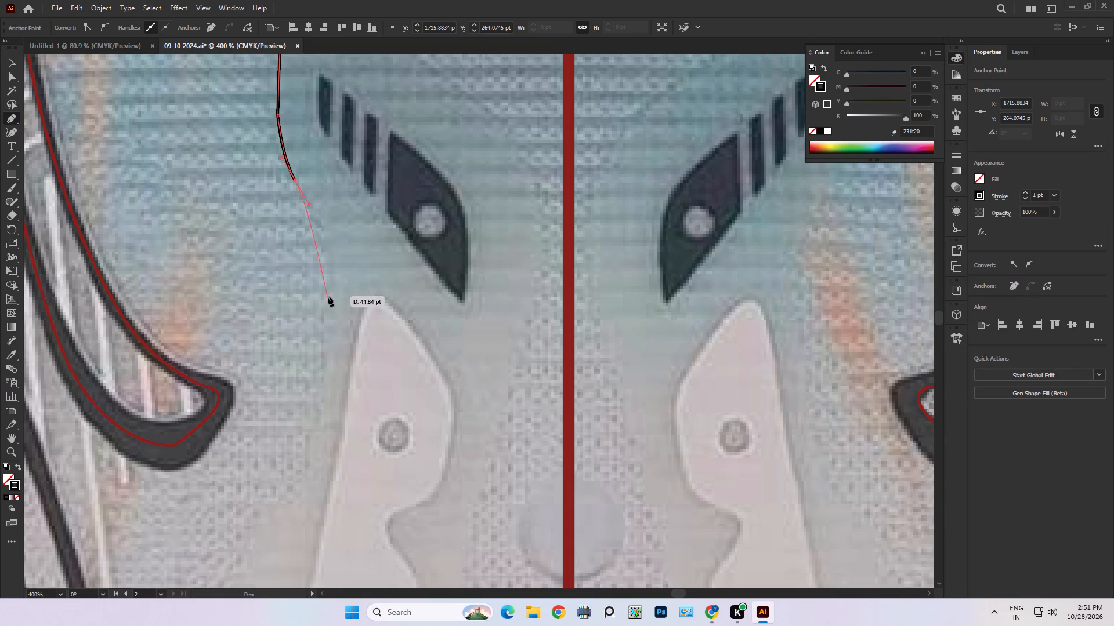
pyautogui.keyDown('alt'); pyautogui.scroll(-2, 327, 268); pyautogui.keyUp('alt')
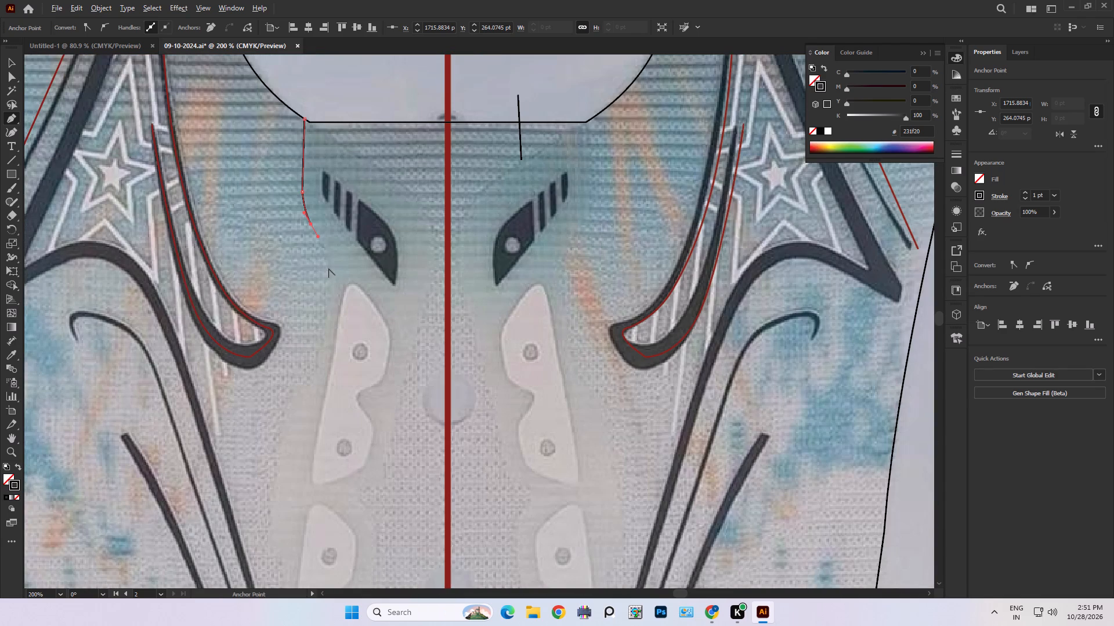
pyautogui.keyDown('alt'); pyautogui.scroll(3, 328, 268); pyautogui.keyUp('alt')
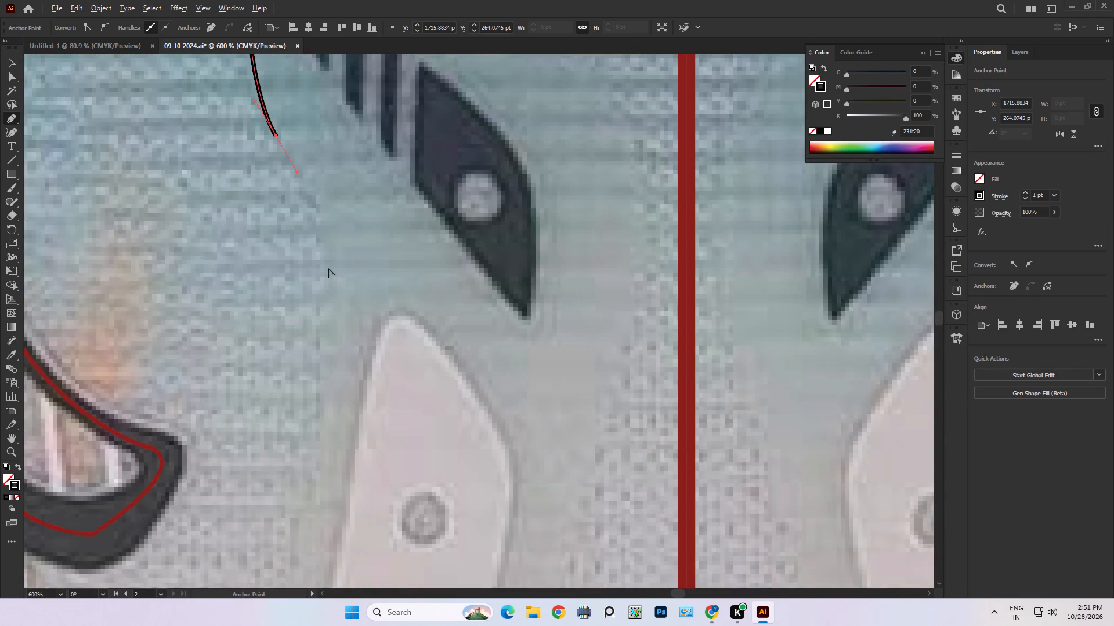
pyautogui.keyDown('alt'); pyautogui.scroll(-3, 328, 268); pyautogui.keyUp('alt')
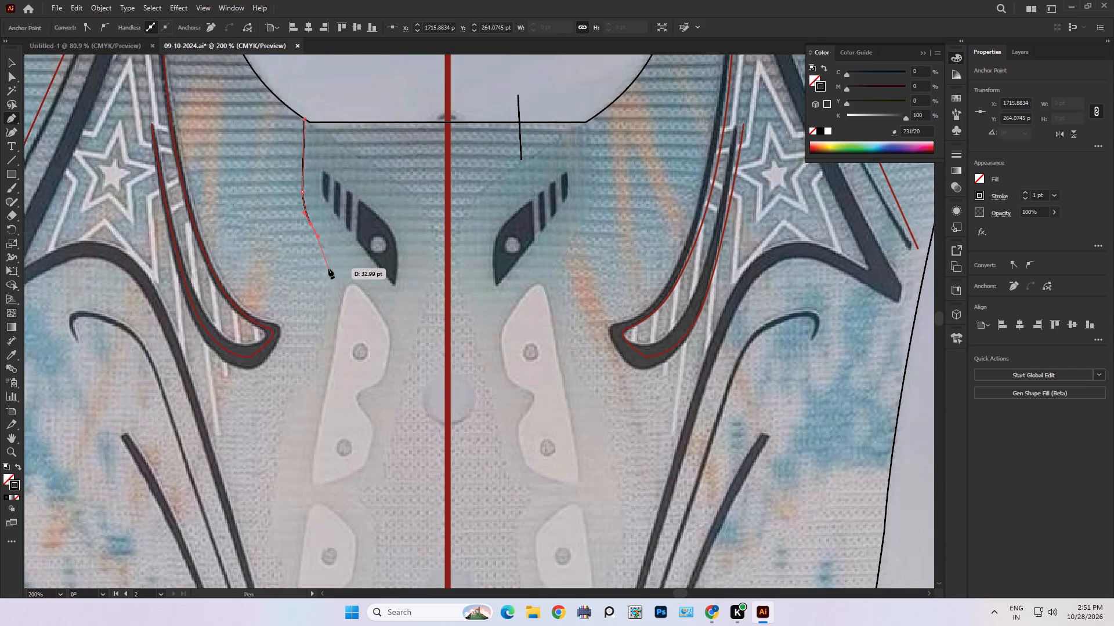
pyautogui.press('space')
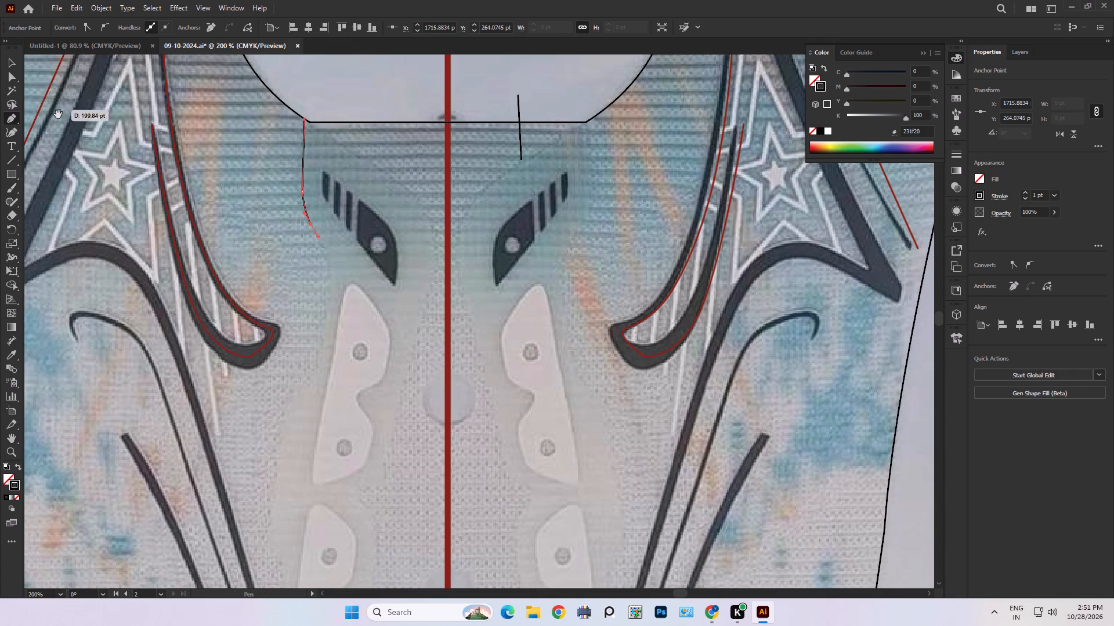
pyautogui.click(11, 65)
# Draw a circle about 23 pt in diameter with the Ellipse tool over the ring inside the lowest left-hand hexagon badge.
pyautogui.moveTo(175, 184); pyautogui.dragTo(338, 292, button='middle')
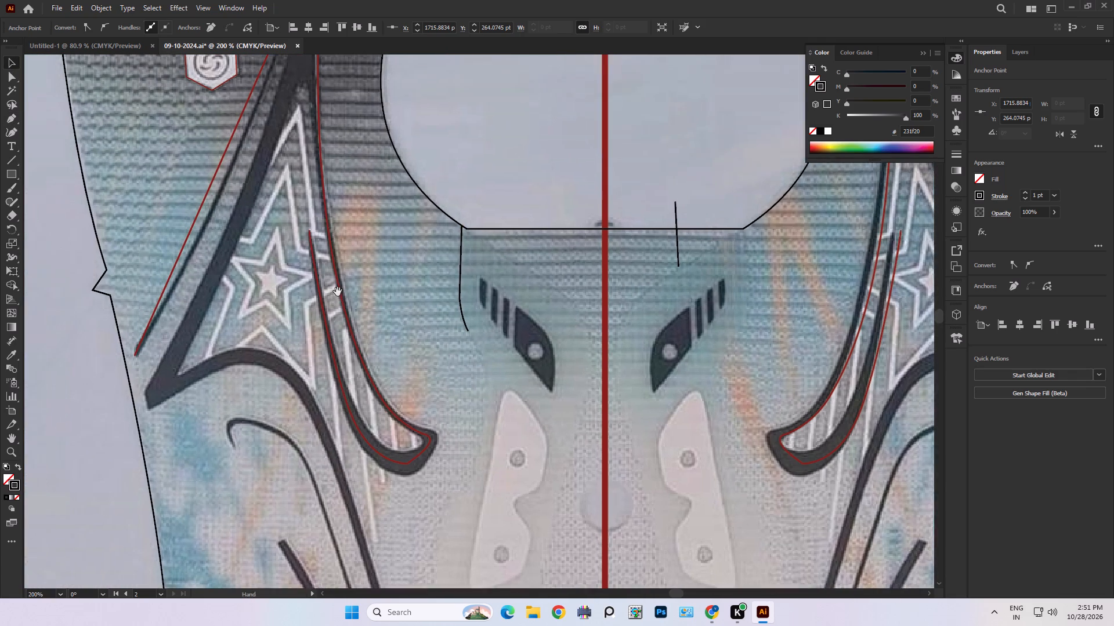
pyautogui.moveTo(338, 292); pyautogui.dragTo(337, 292, button='middle')
pyautogui.press('p')
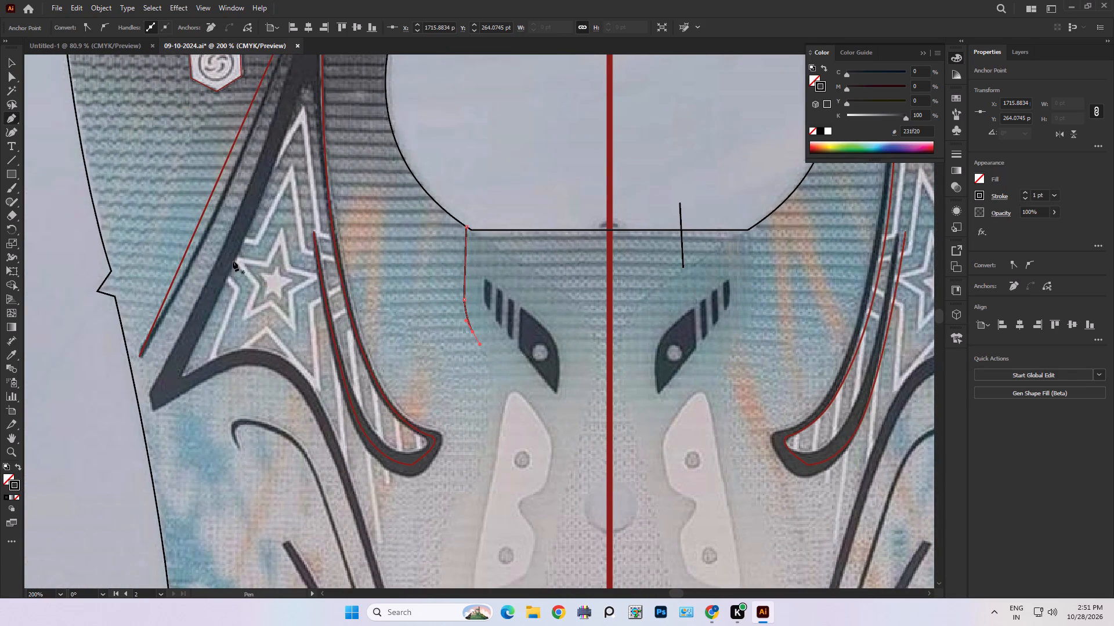
pyautogui.moveTo(235, 267); pyautogui.dragTo(262, 395, button='middle')
pyautogui.moveTo(198, 263); pyautogui.dragTo(180, 384, button='middle')
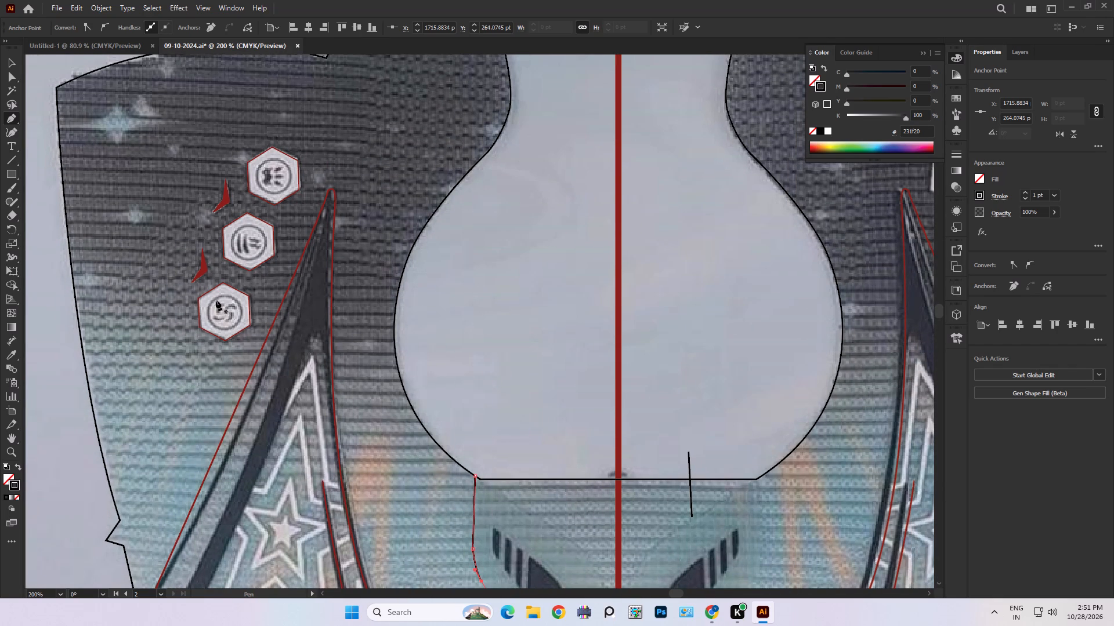
pyautogui.moveTo(14, 169); pyautogui.dragTo(62, 217)
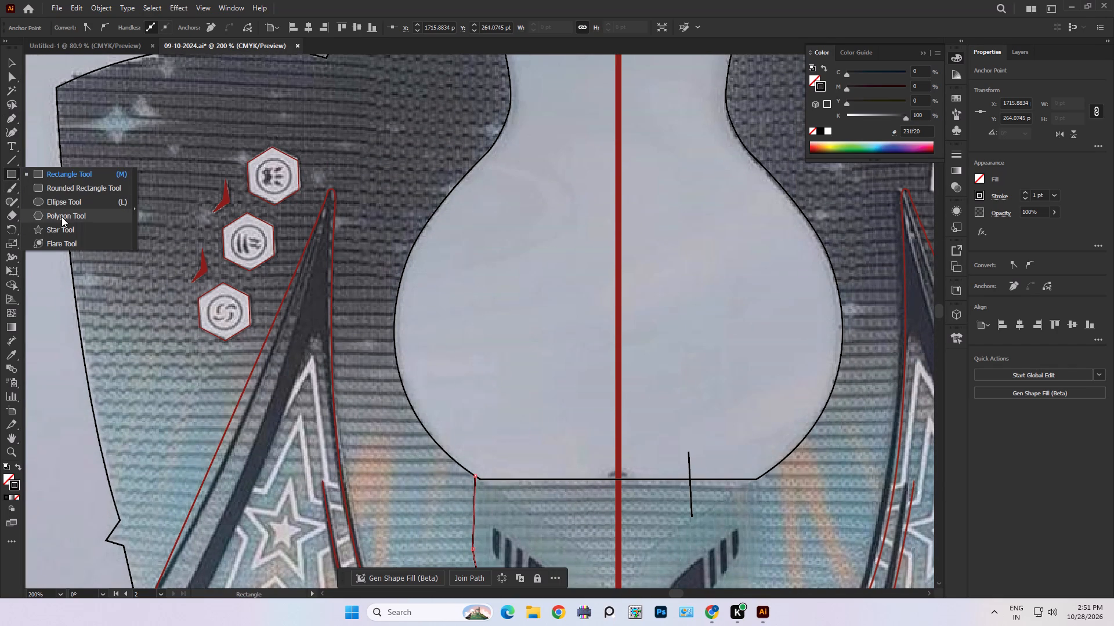
pyautogui.moveTo(62, 217); pyautogui.dragTo(62, 203)
pyautogui.keyDown('alt'); pyautogui.scroll(3, 217, 319); pyautogui.keyUp('alt')
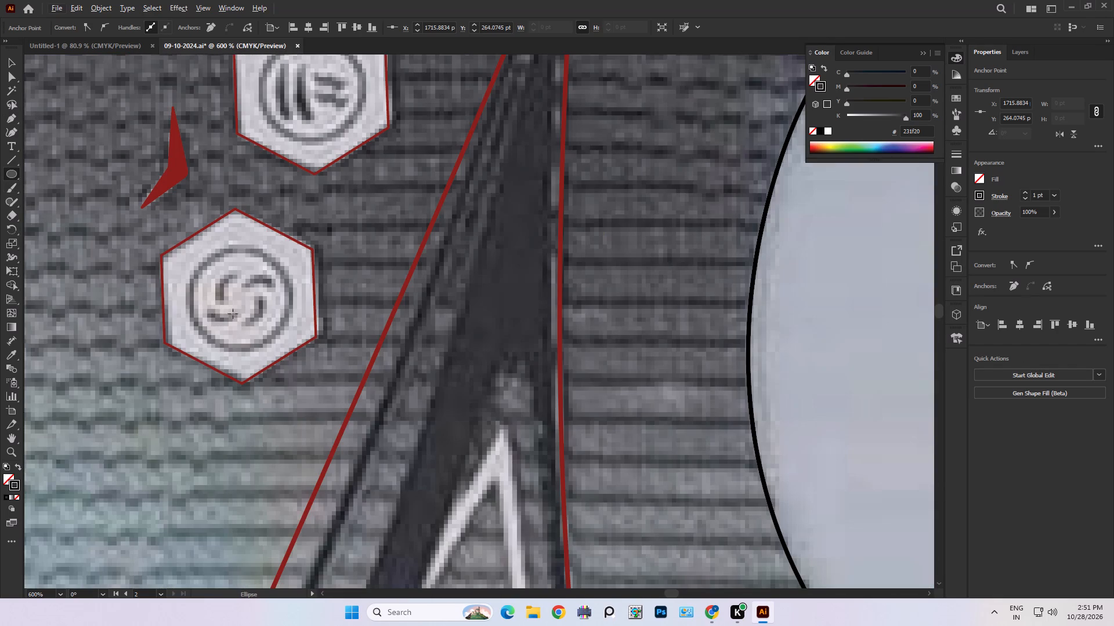
pyautogui.keyDown('ctrl'); pyautogui.click(236, 290); pyautogui.keyUp('ctrl')
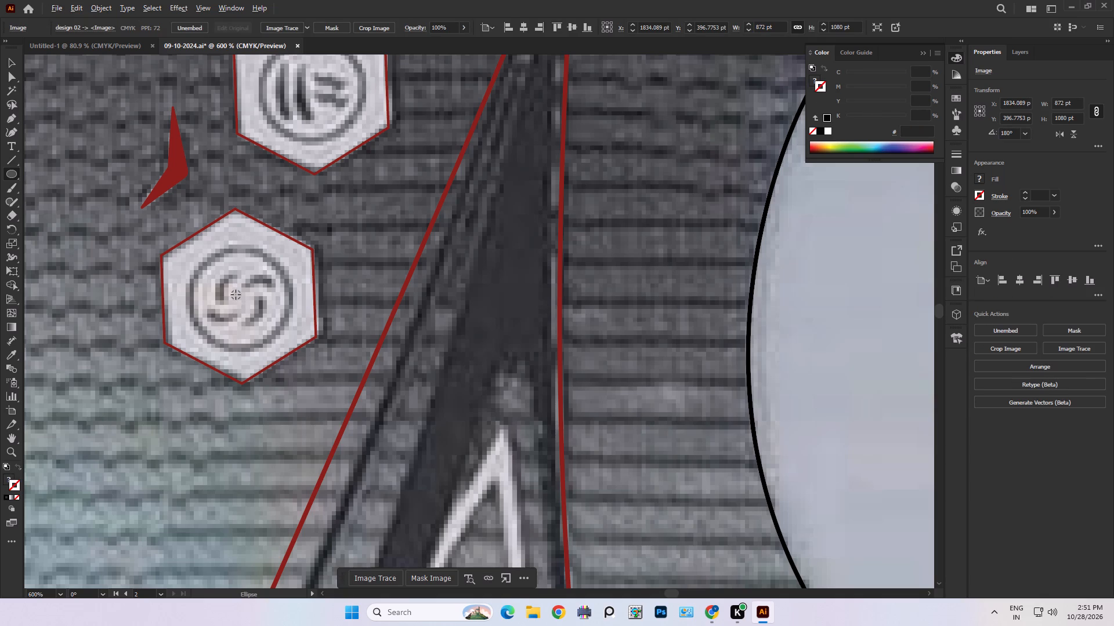
pyautogui.keyDown('alt'); pyautogui.moveTo(238, 296); pyautogui.dragTo(273, 322); pyautogui.keyUp('alt')
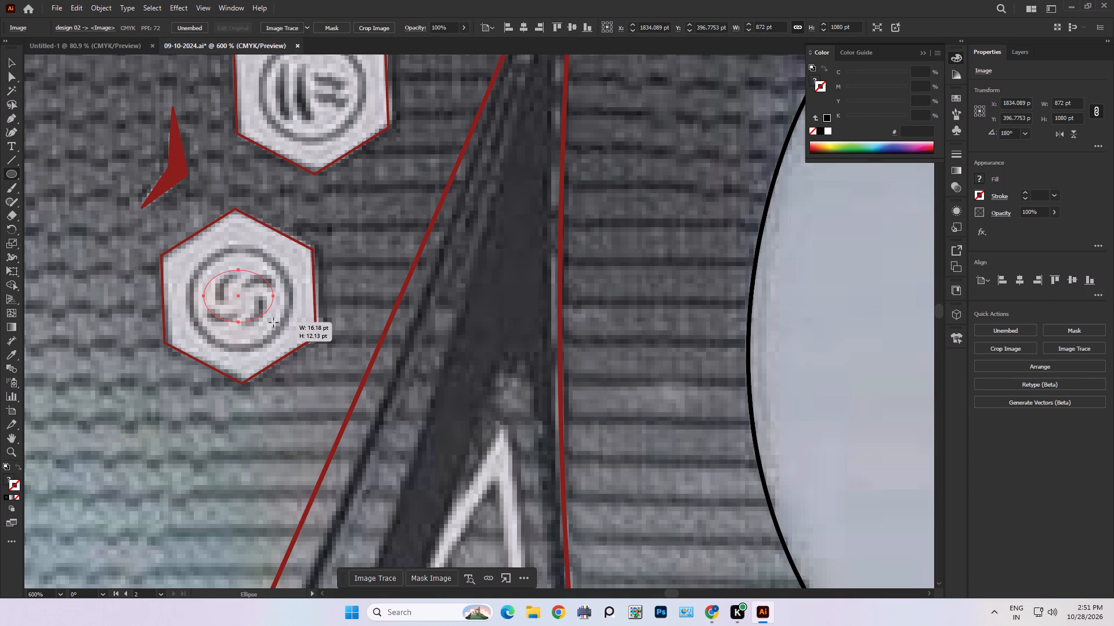
pyautogui.keyDown('alt'); pyautogui.moveTo(273, 322); pyautogui.dragTo(292, 341); pyautogui.keyUp('alt')
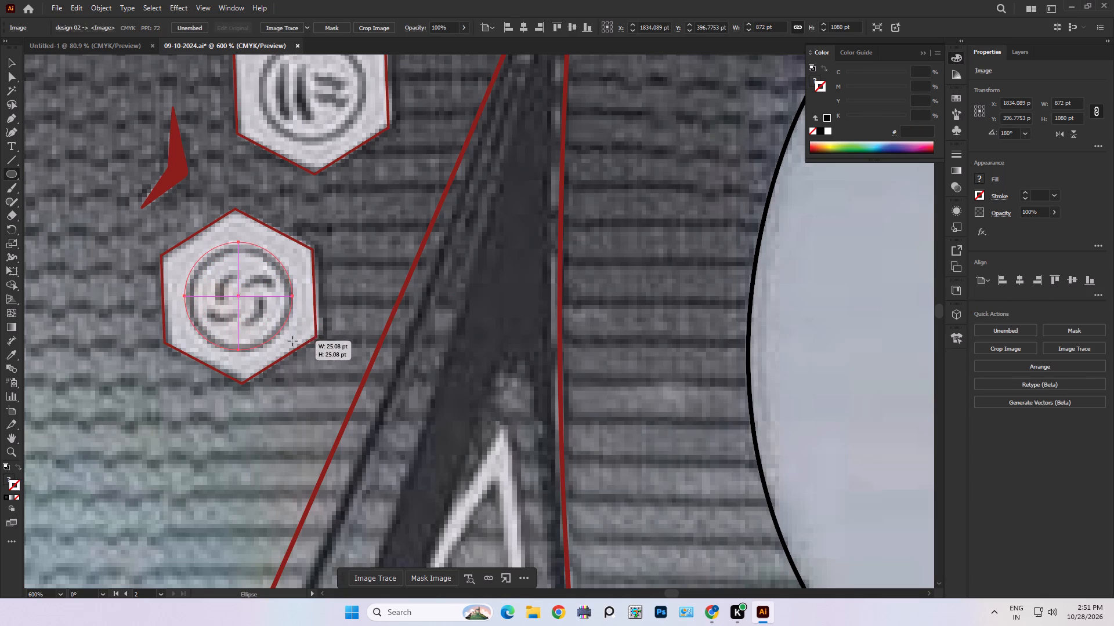
pyautogui.keyDown('alt'); pyautogui.moveTo(292, 341); pyautogui.dragTo(288, 339); pyautogui.keyUp('alt')
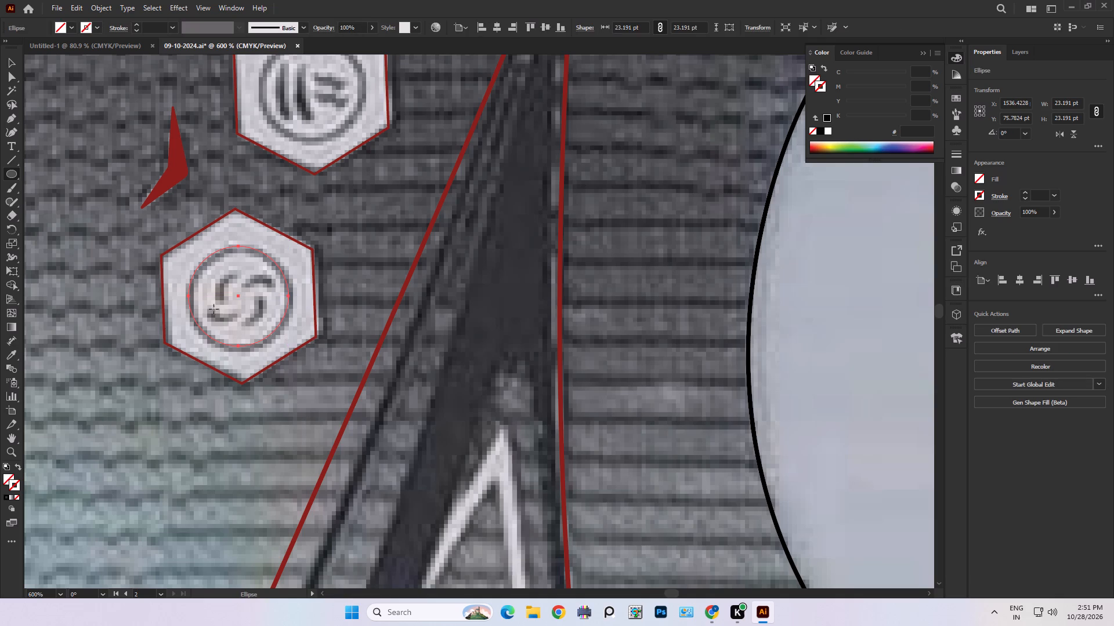
# Set the circle's stroke colour to black with K at 100%.
pyautogui.click(18, 489)
pyautogui.click(891, 115)
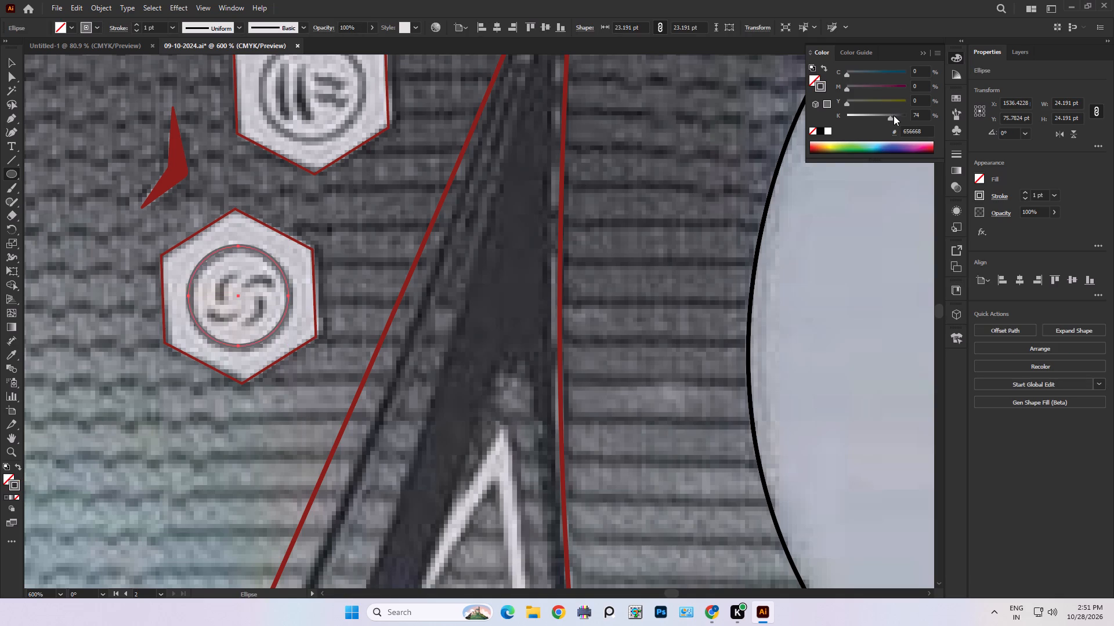
pyautogui.moveTo(895, 115); pyautogui.dragTo(923, 115)
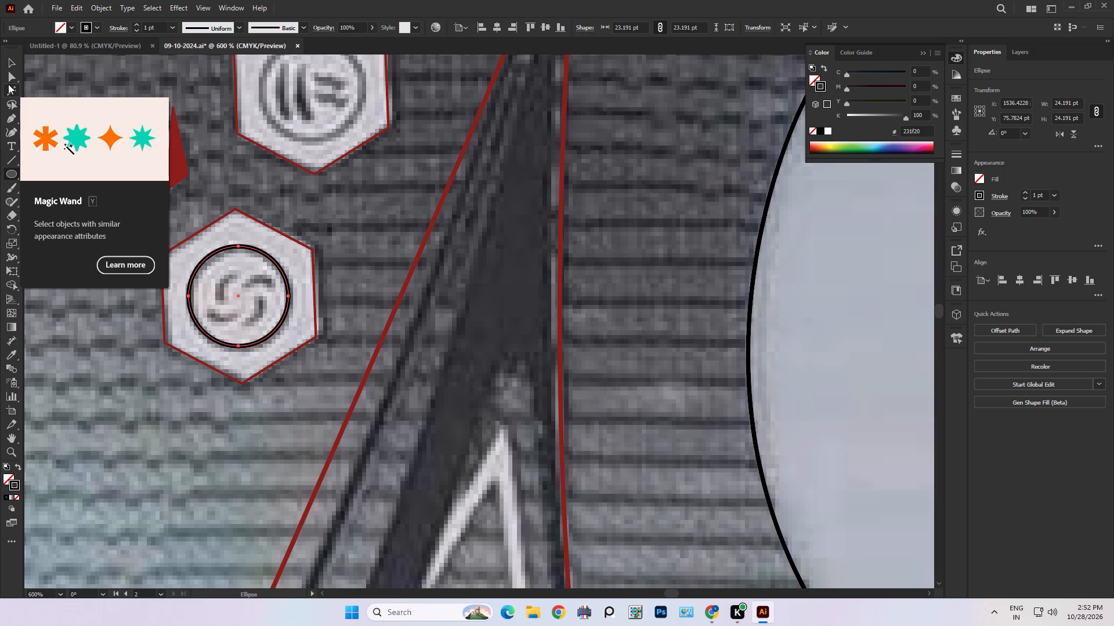
# Trace the upper-left arm of the swirl inside the circle with a curved Pen stroke about 7 pt long.
pyautogui.click(12, 118)
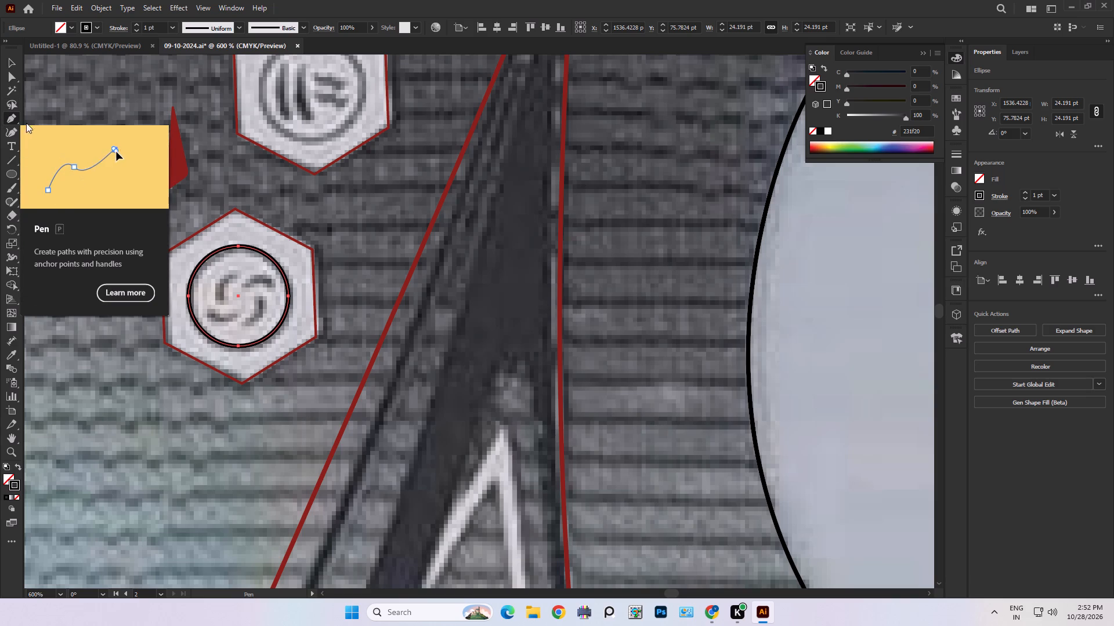
pyautogui.click(218, 301)
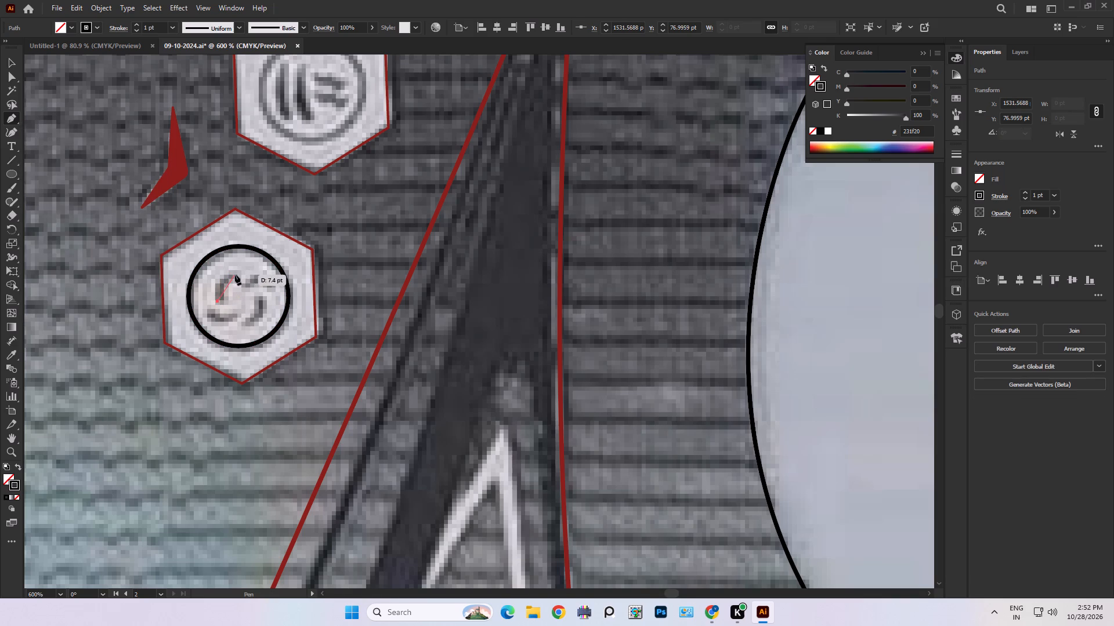
pyautogui.moveTo(235, 275); pyautogui.dragTo(255, 272)
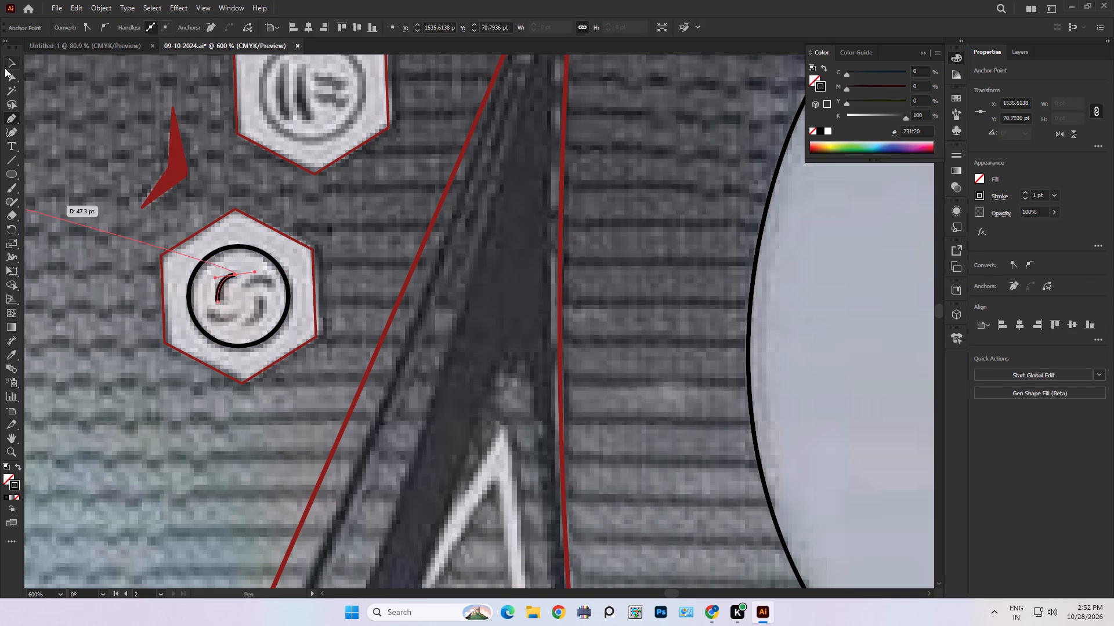
pyautogui.click(5, 68)
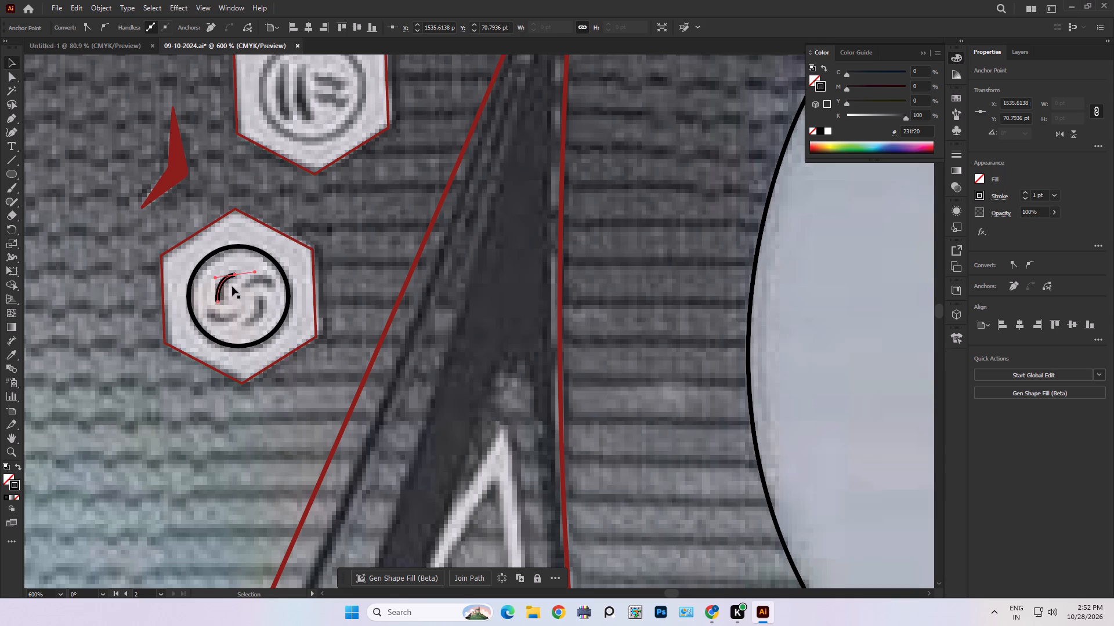
# Trace the swirl's lower-right arm using a copy of the upper-left arc, rotated about 170° clockwise around the circle's centre and moved about 3.4 pt down.
pyautogui.press('r')
pyautogui.moveTo(236, 276); pyautogui.dragTo(241, 295)
pyautogui.hotkey('ctrl', 'z')
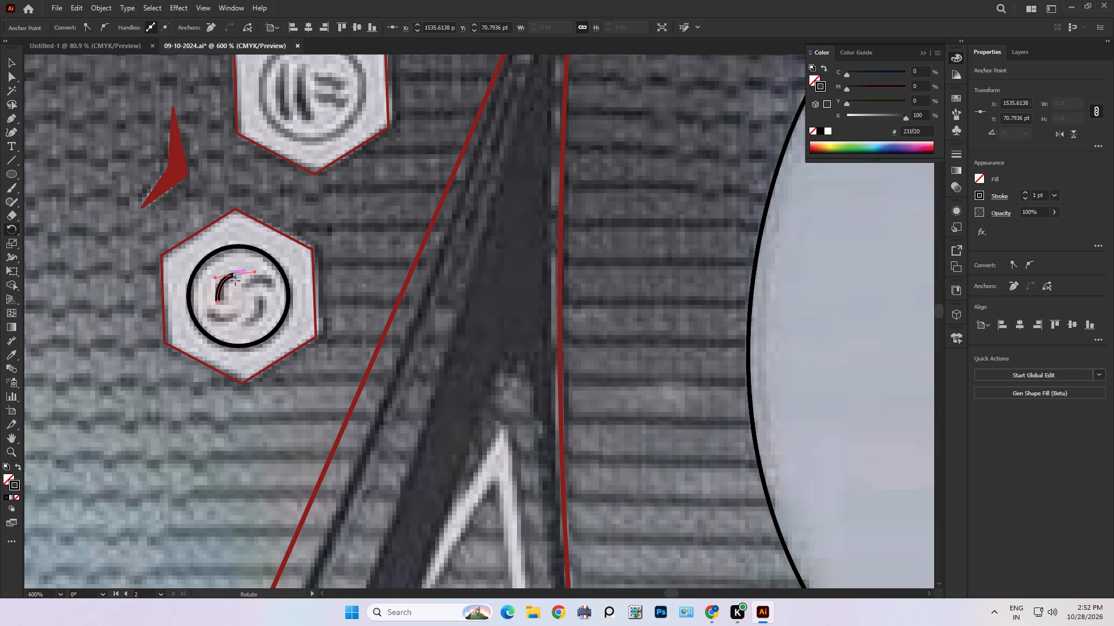
pyautogui.click(237, 293)
pyautogui.moveTo(226, 279); pyautogui.dragTo(254, 268)
pyautogui.moveTo(254, 268); pyautogui.dragTo(282, 314)
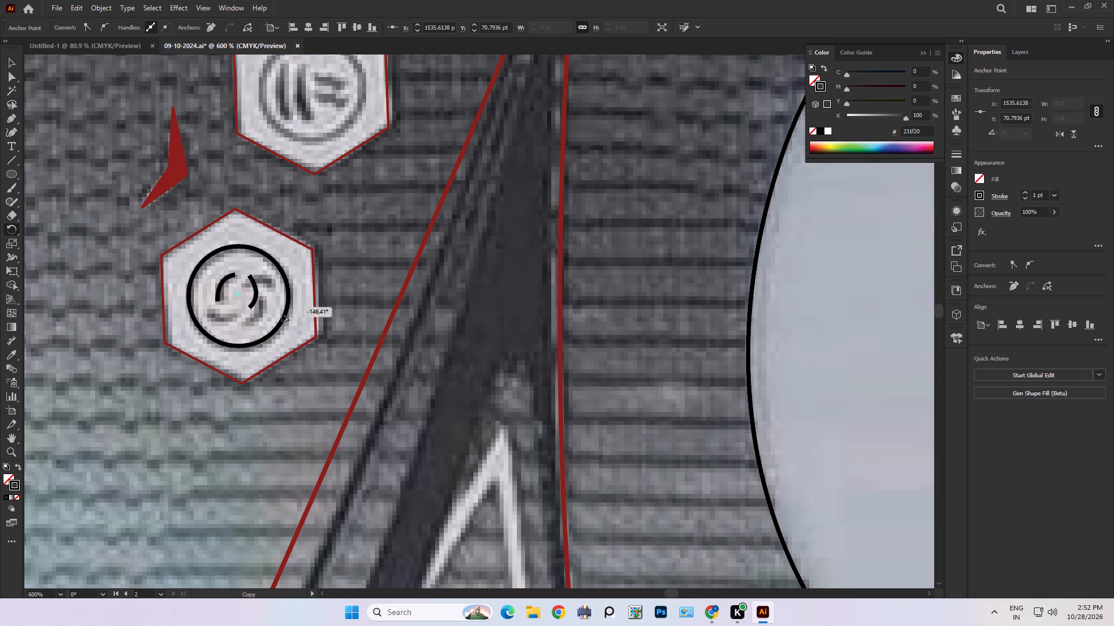
pyautogui.moveTo(282, 314); pyautogui.dragTo(266, 337)
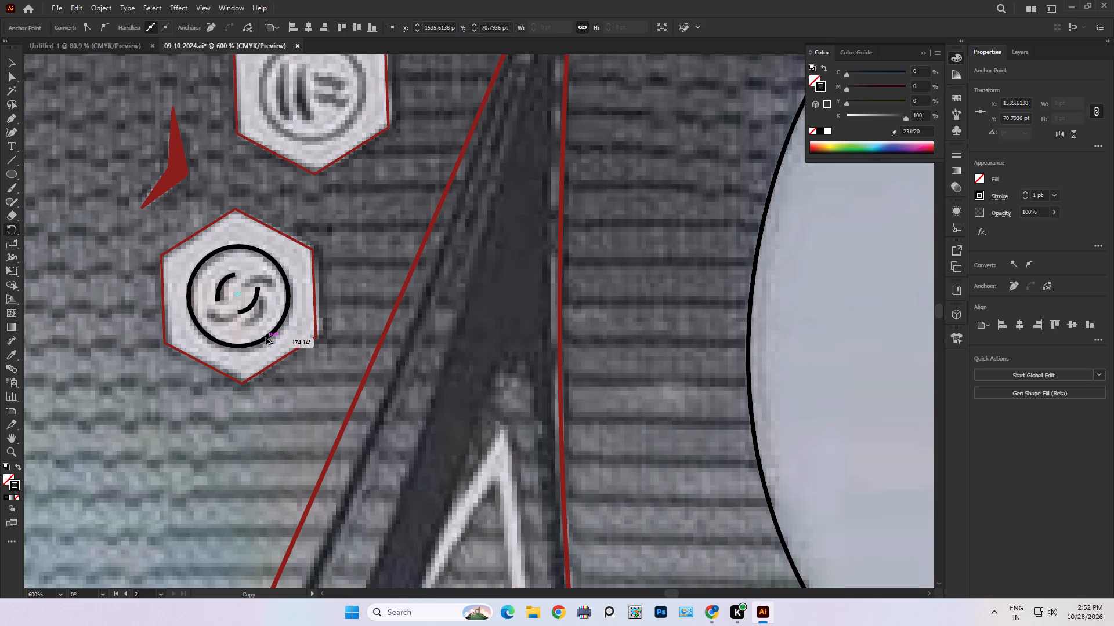
pyautogui.moveTo(266, 337); pyautogui.dragTo(267, 320)
pyautogui.keyDown('alt'); pyautogui.rightClick(267, 320); pyautogui.keyUp('alt')
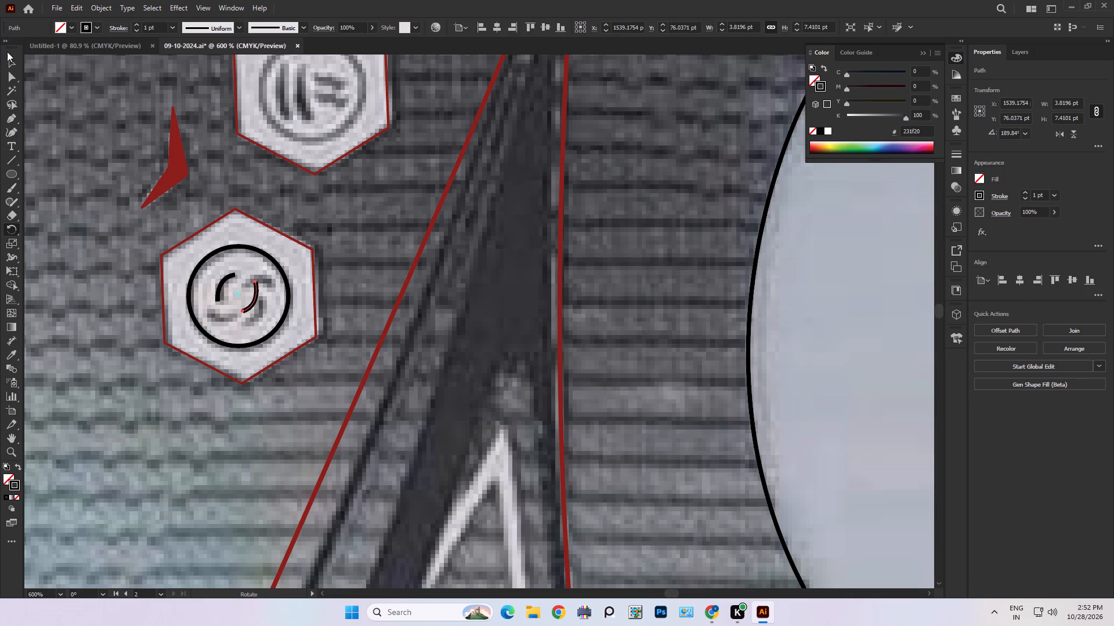
pyautogui.click(9, 63)
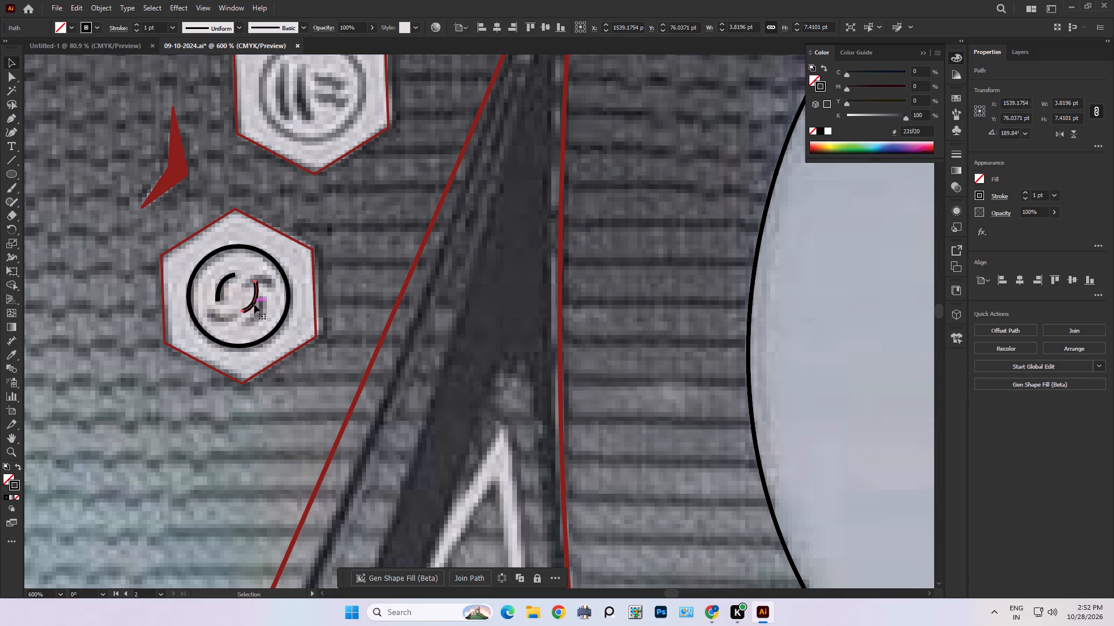
pyautogui.moveTo(252, 303); pyautogui.dragTo(258, 317)
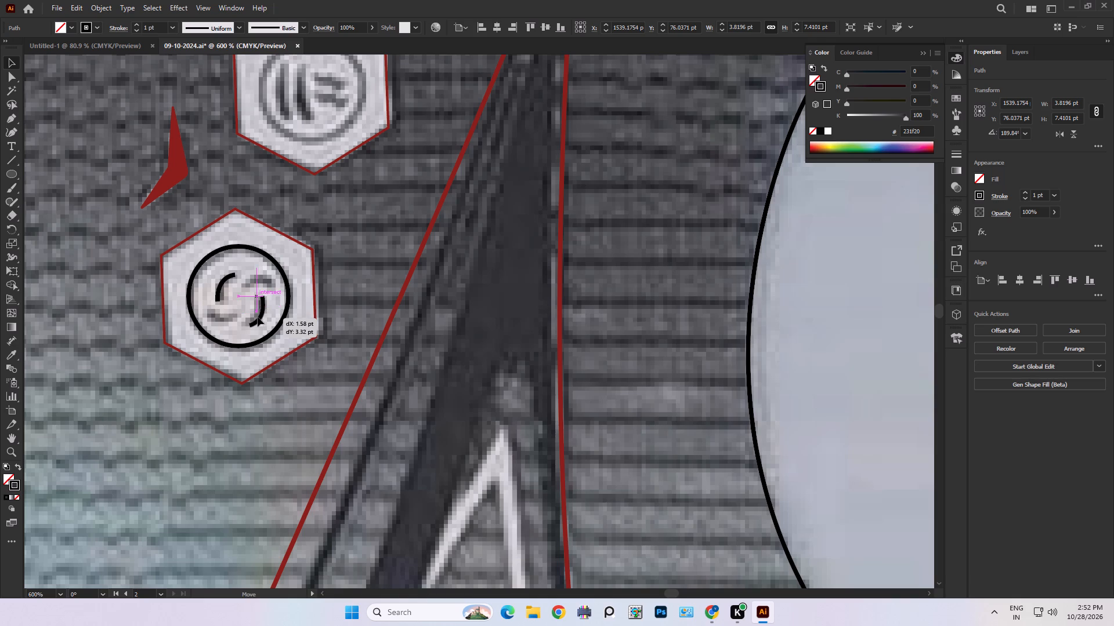
pyautogui.moveTo(258, 317); pyautogui.dragTo(256, 319)
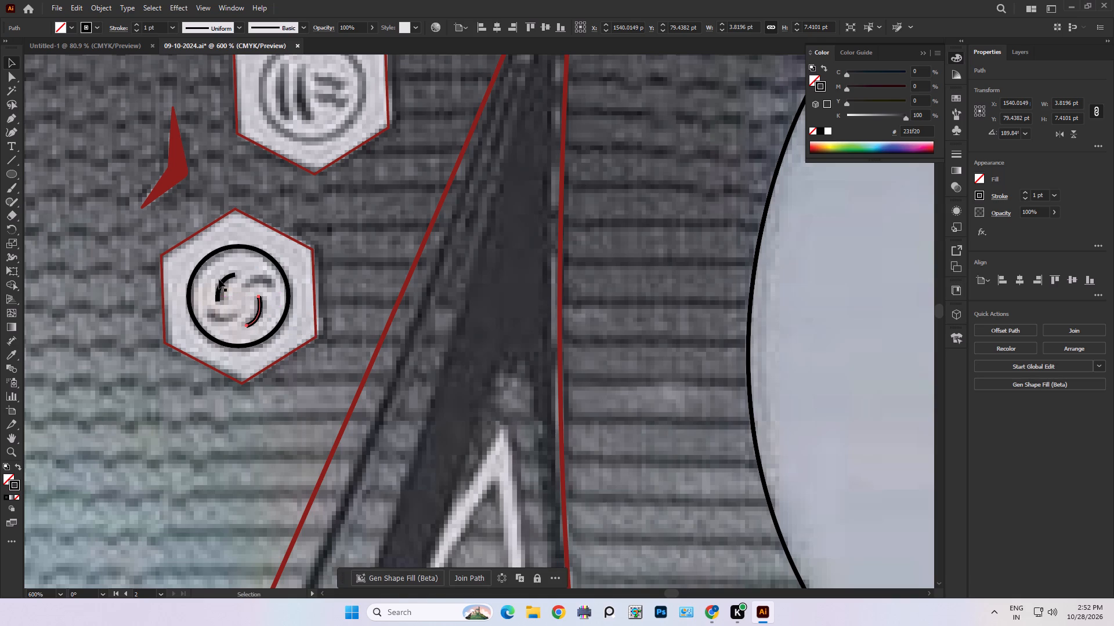
# Place a copy of the upper-left arc over the swirl's upper-right arm, rotated about 48° clockwise with Free Transform.
pyautogui.click(222, 281)
pyautogui.hotkey('ctrl', 'c')
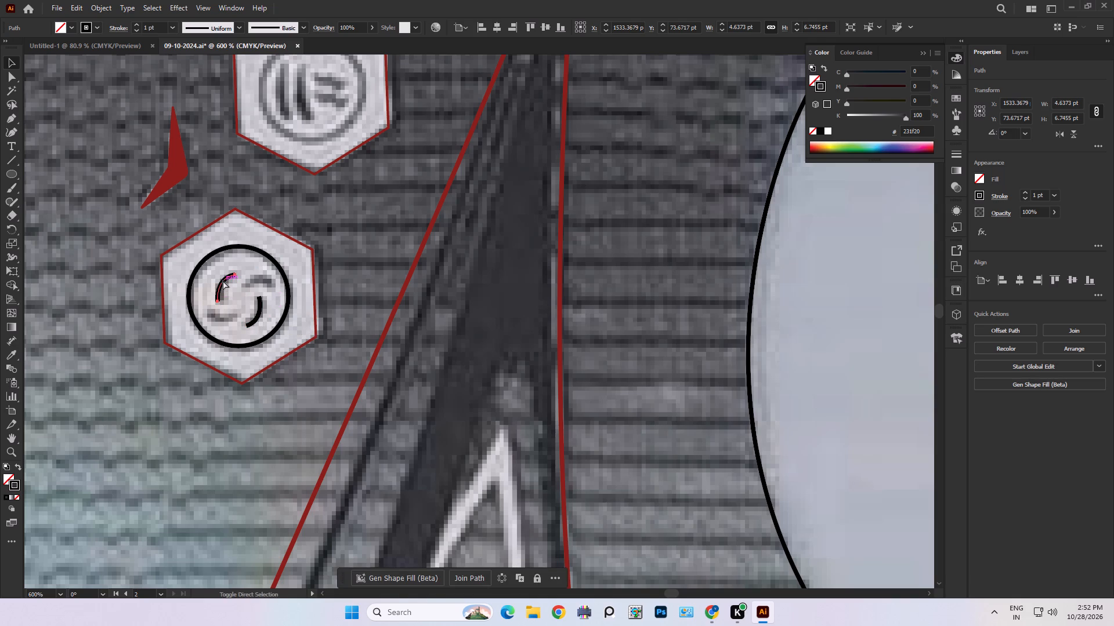
pyautogui.hotkey('ctrl', 'shift', 'v')
pyautogui.moveTo(222, 285); pyautogui.dragTo(225, 315)
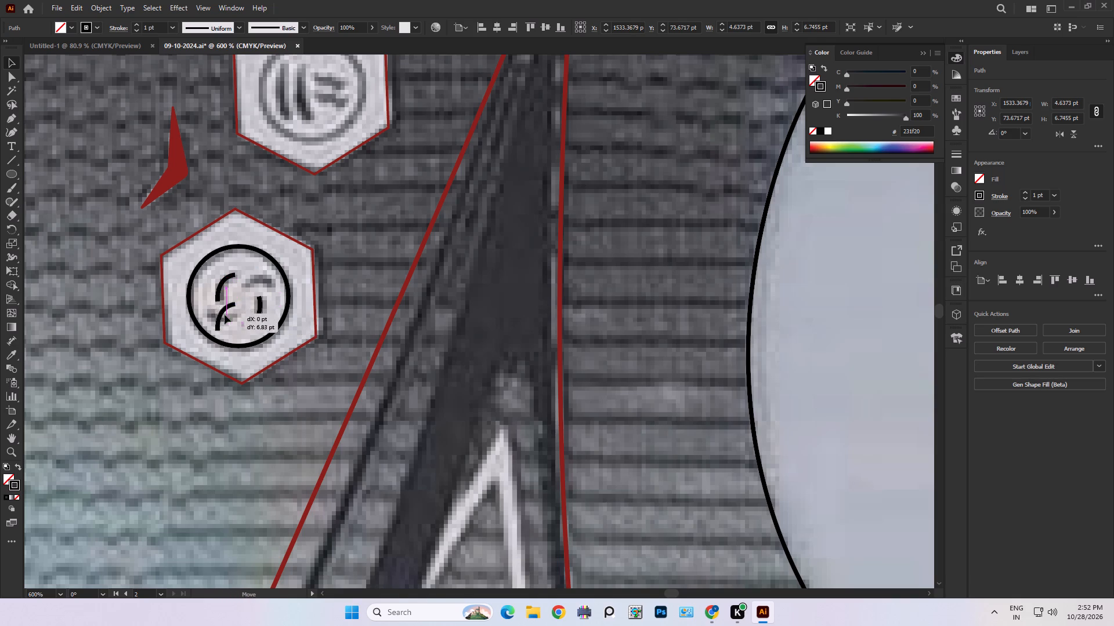
pyautogui.moveTo(225, 315); pyautogui.dragTo(249, 271)
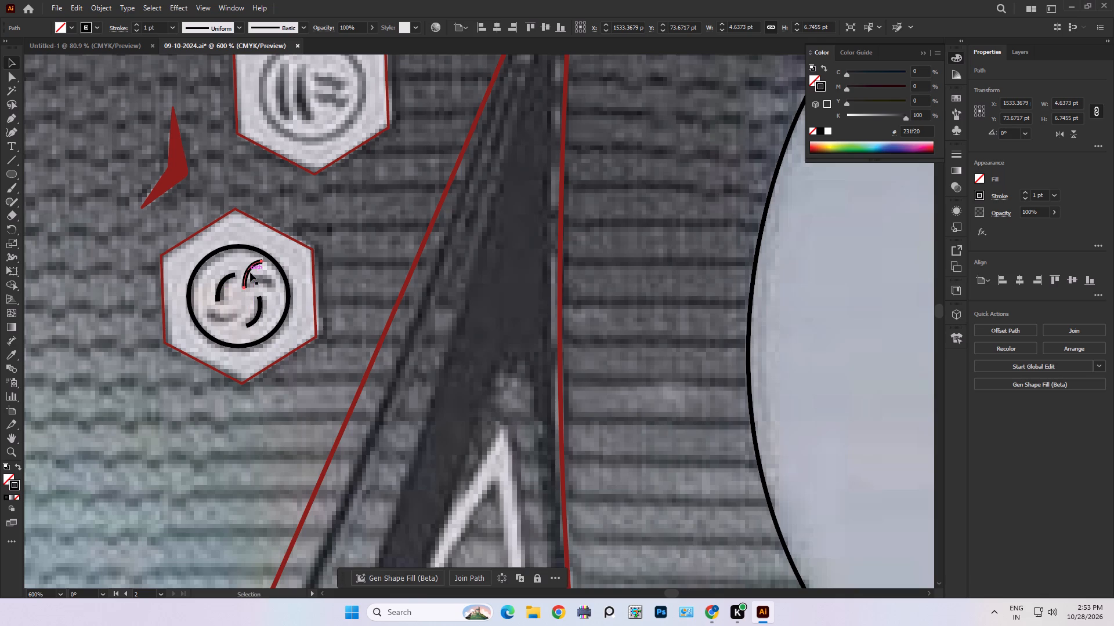
pyautogui.press('e')
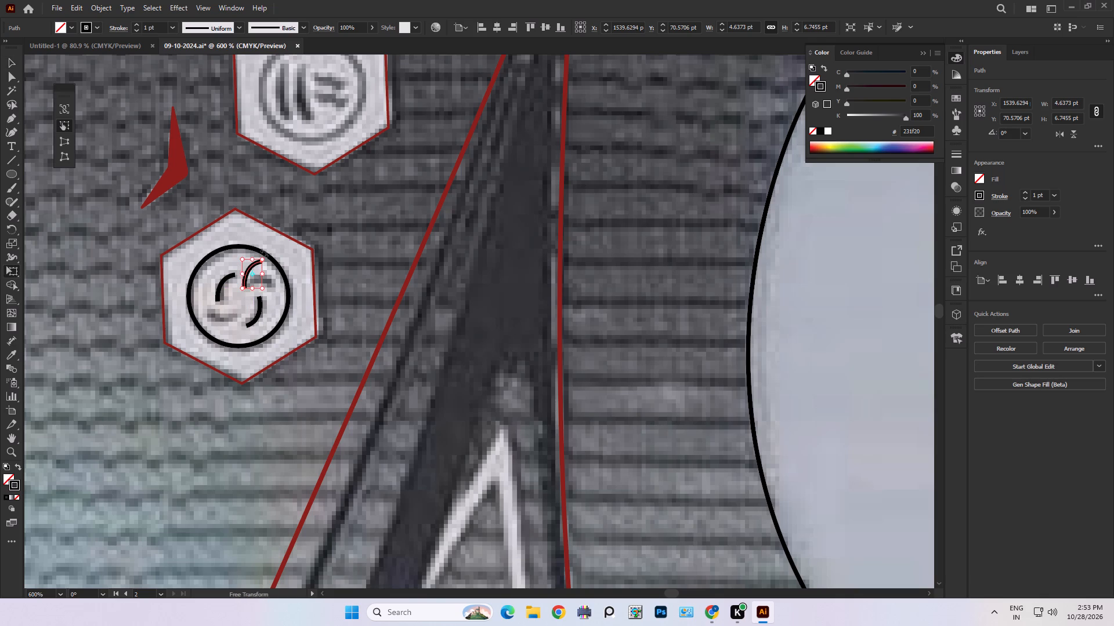
pyautogui.moveTo(266, 254); pyautogui.dragTo(282, 270)
pyautogui.press('v')
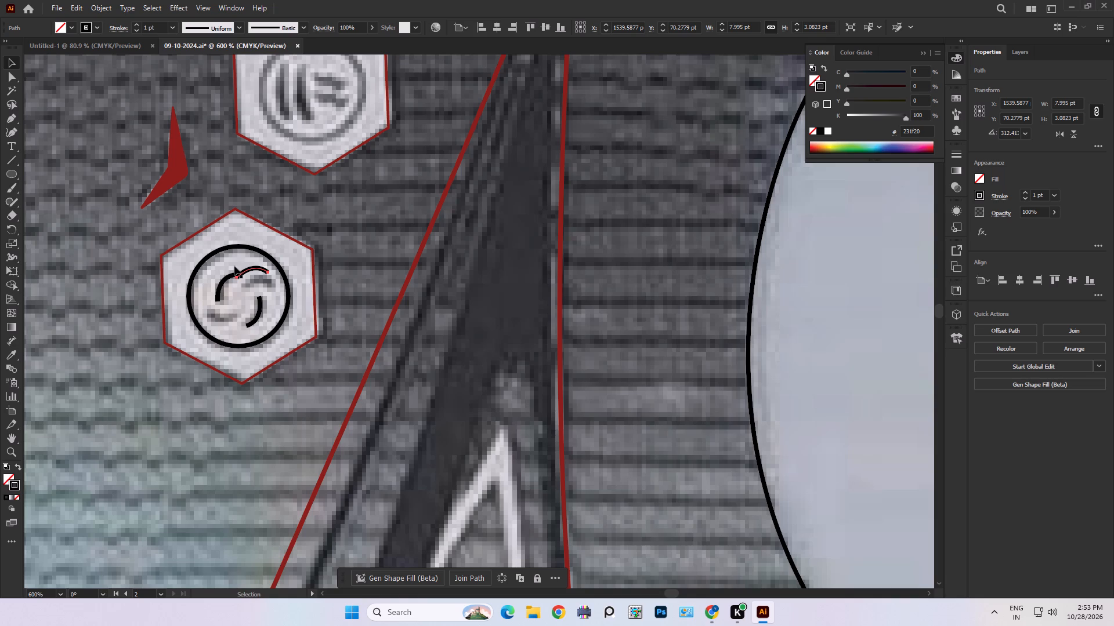
pyautogui.moveTo(251, 269); pyautogui.dragTo(261, 279)
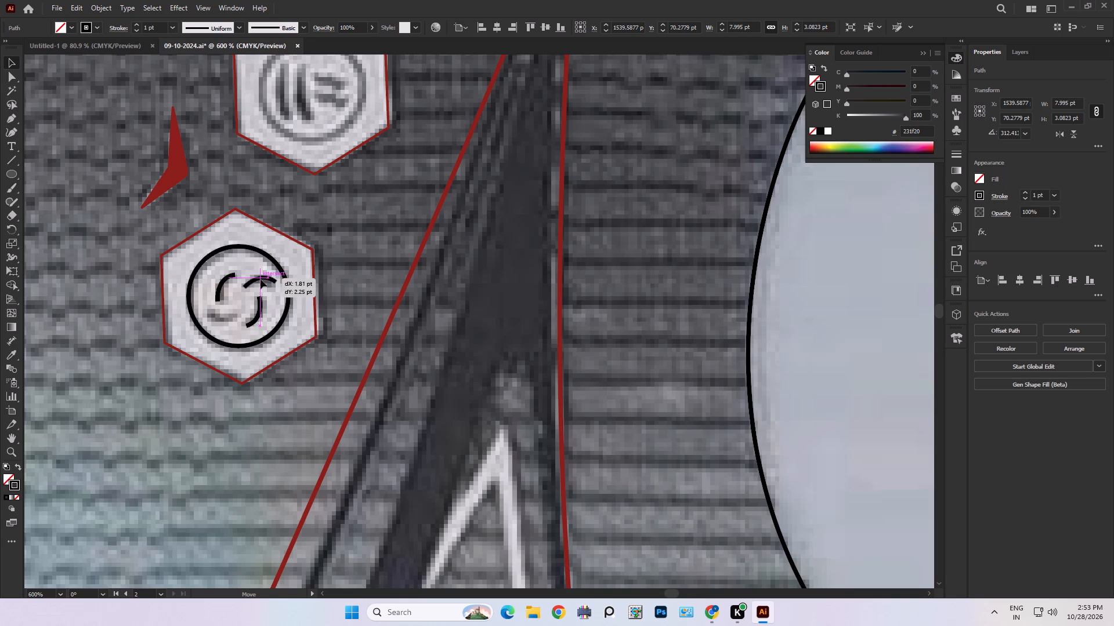
pyautogui.moveTo(261, 279); pyautogui.dragTo(256, 280)
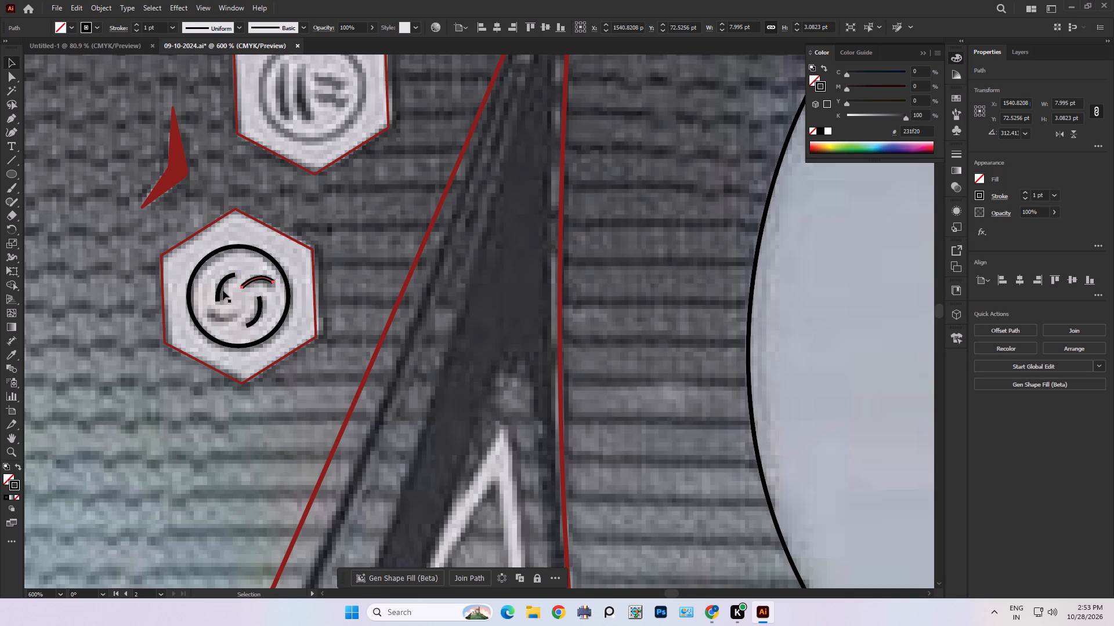
# Place a copy of the lower-right arc over the swirl's lower-left arm, rotated about 69° clockwise with Free Transform, and deselect it.
pyautogui.click(255, 318)
pyautogui.hotkey('ctrl', 'c')
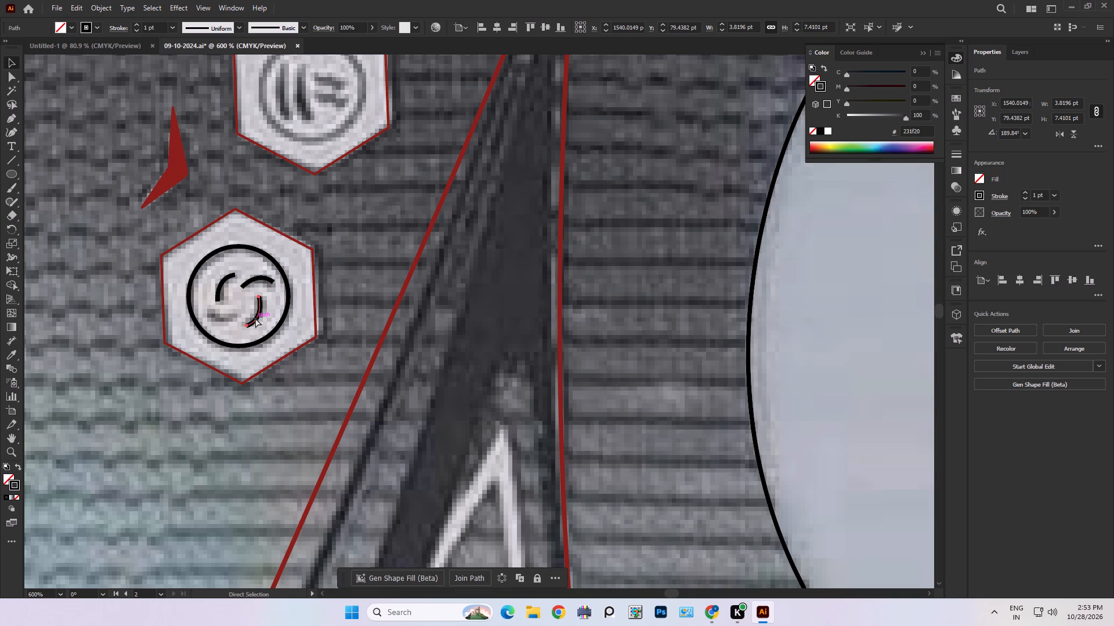
pyautogui.hotkey('ctrl', 'shift', 'v')
pyautogui.moveTo(258, 316); pyautogui.dragTo(220, 307)
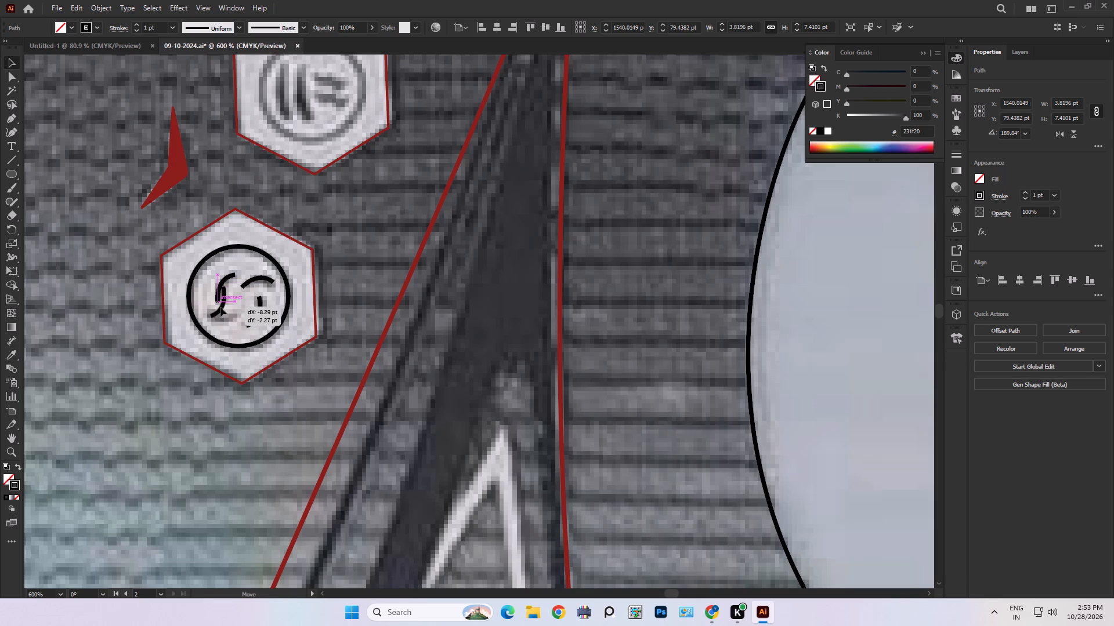
pyautogui.moveTo(220, 307); pyautogui.dragTo(220, 304)
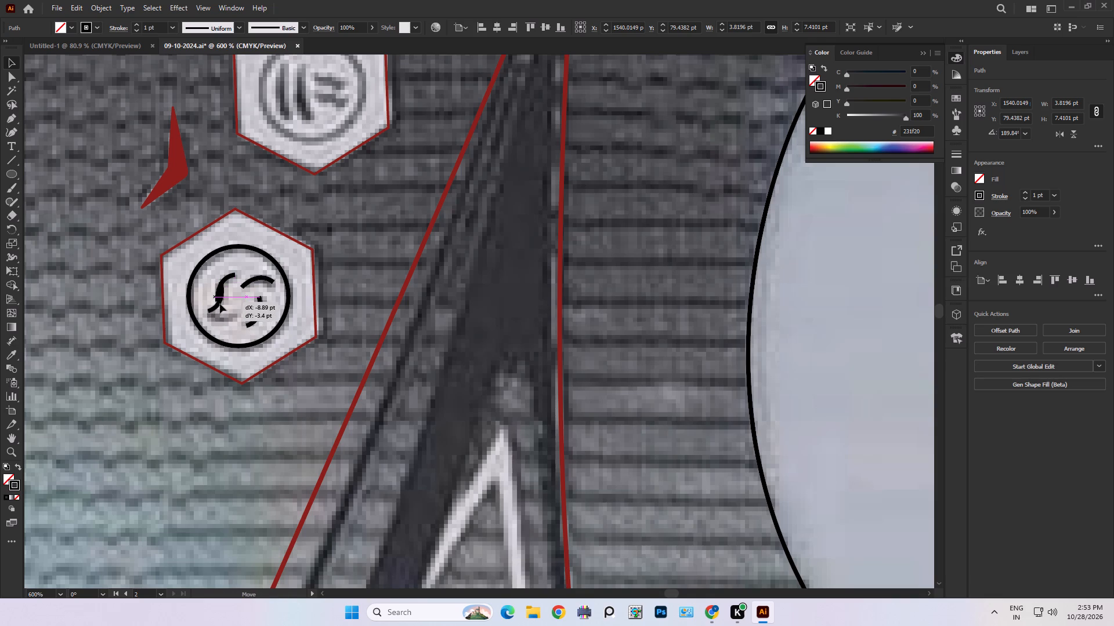
pyautogui.moveTo(220, 304); pyautogui.dragTo(220, 306)
pyautogui.press('e')
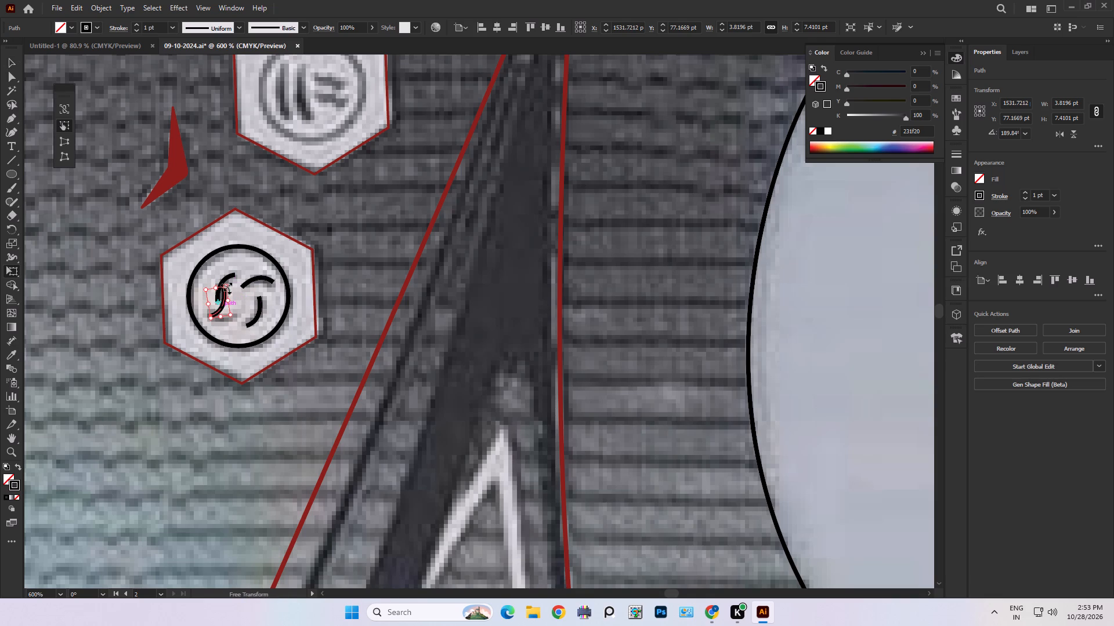
pyautogui.moveTo(233, 287); pyautogui.dragTo(249, 315)
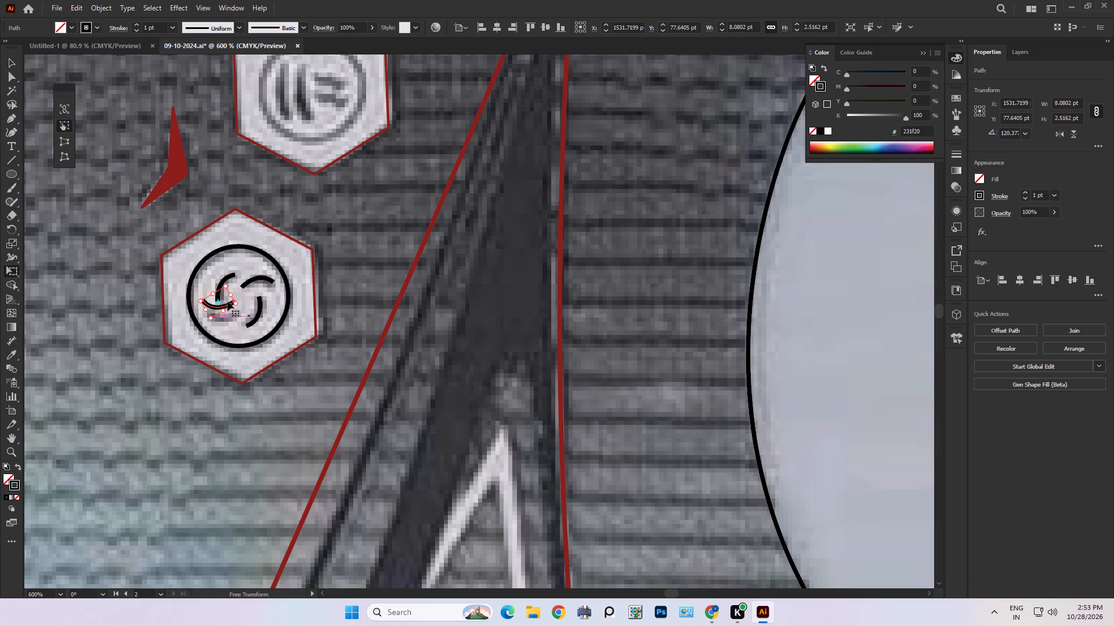
pyautogui.press('v')
pyautogui.moveTo(229, 304); pyautogui.dragTo(236, 316)
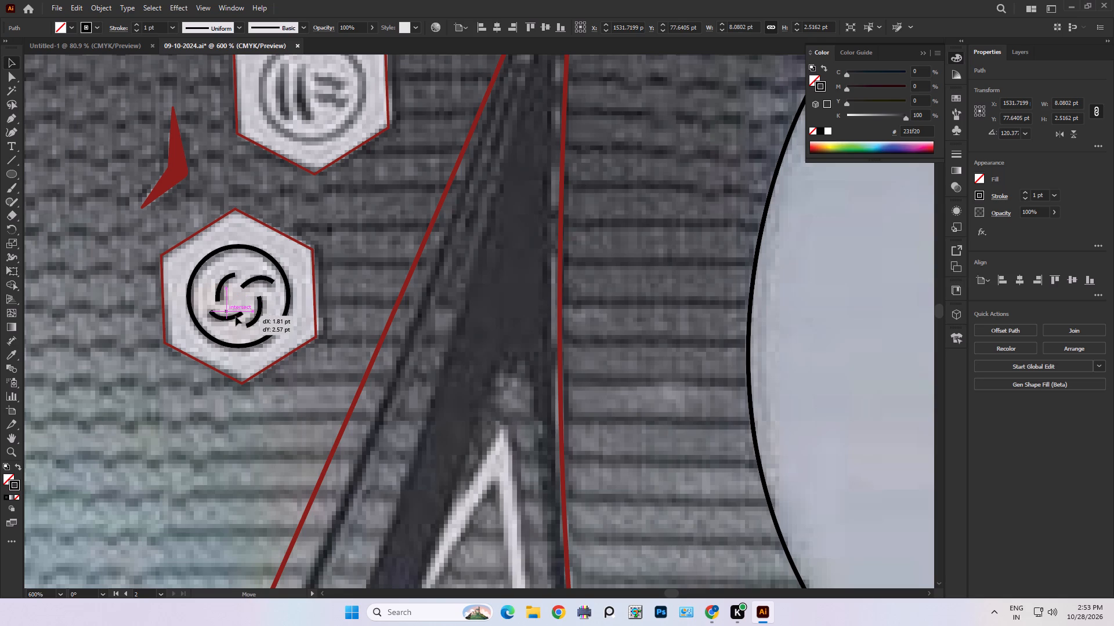
pyautogui.moveTo(236, 316); pyautogui.dragTo(235, 317)
pyautogui.keyDown('alt'); pyautogui.scroll(-6, 244, 270); pyautogui.keyUp('alt')
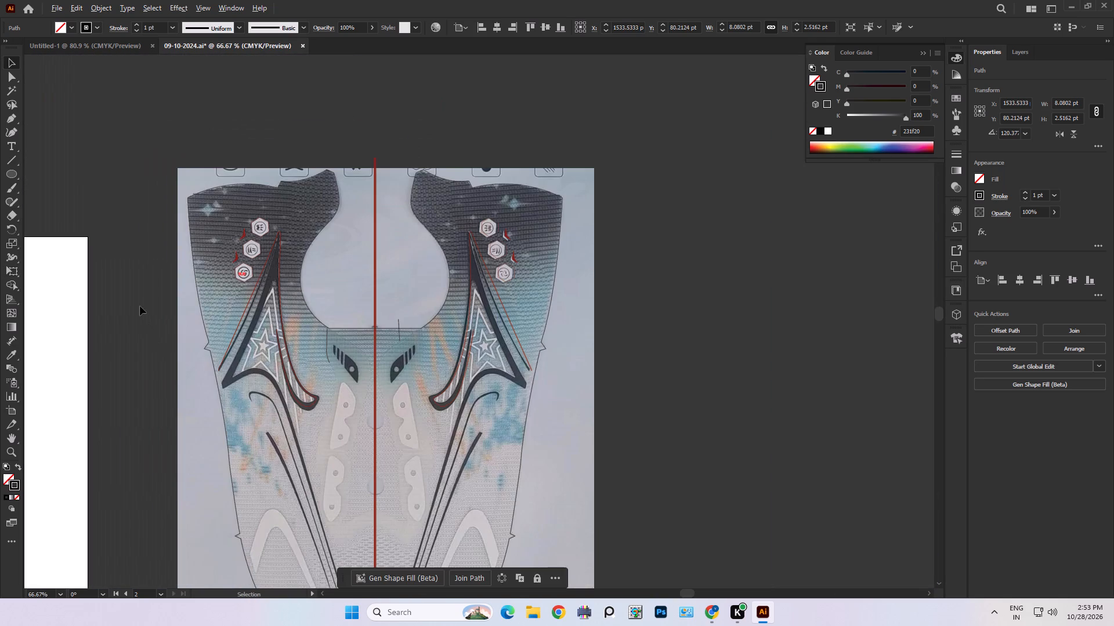
pyautogui.click(140, 306)
# Duplicate the circle and its four swirl arcs onto the middle left-hand hexagon badge, about 16.6 pt right and 48 pt up.
pyautogui.keyDown('alt'); pyautogui.scroll(3, 258, 261); pyautogui.keyUp('alt')
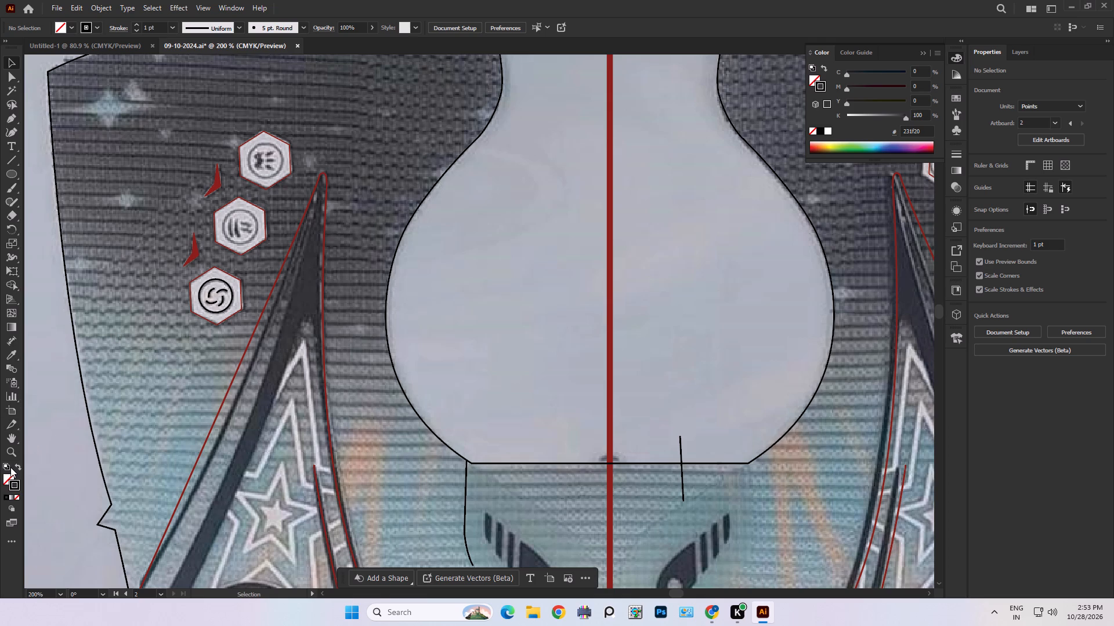
pyautogui.moveTo(261, 239); pyautogui.dragTo(266, 275, button='middle')
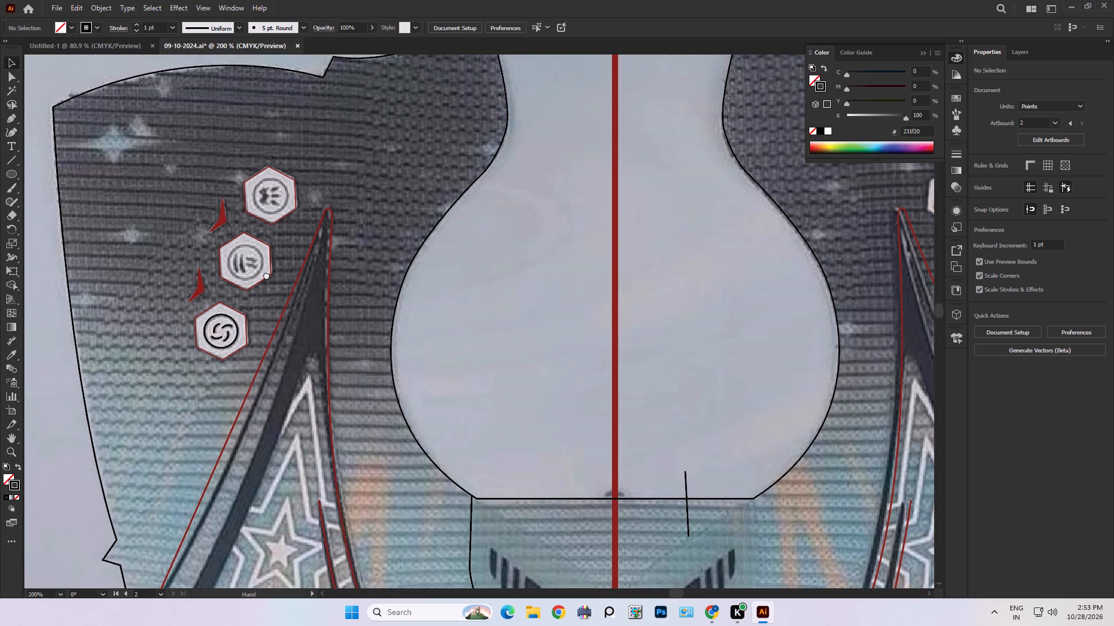
pyautogui.moveTo(266, 275); pyautogui.dragTo(266, 275, button='middle')
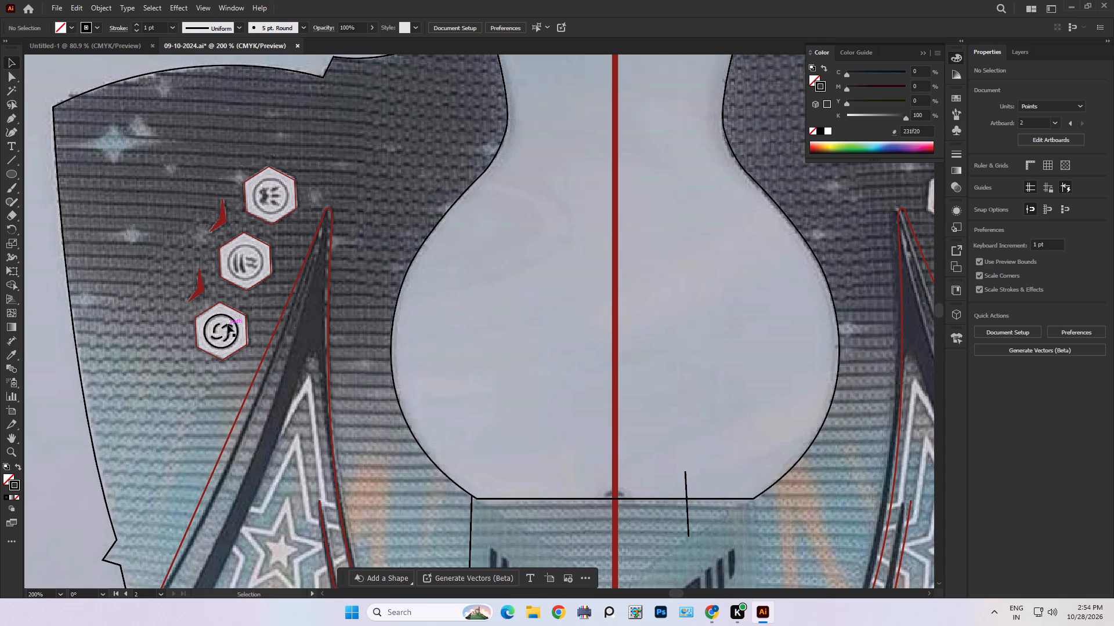
pyautogui.keyDown('alt'); pyautogui.scroll(2, 227, 325); pyautogui.keyUp('alt')
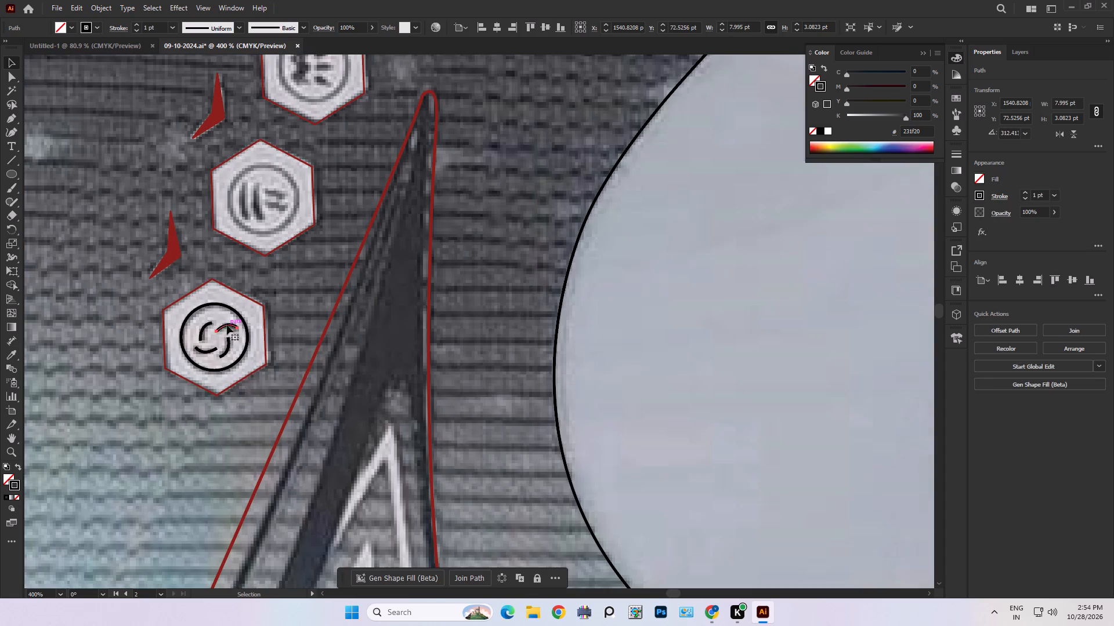
pyautogui.keyDown('shift'); pyautogui.click(209, 323); pyautogui.keyUp('shift')
pyautogui.keyDown('shift'); pyautogui.click(208, 350); pyautogui.keyUp('shift')
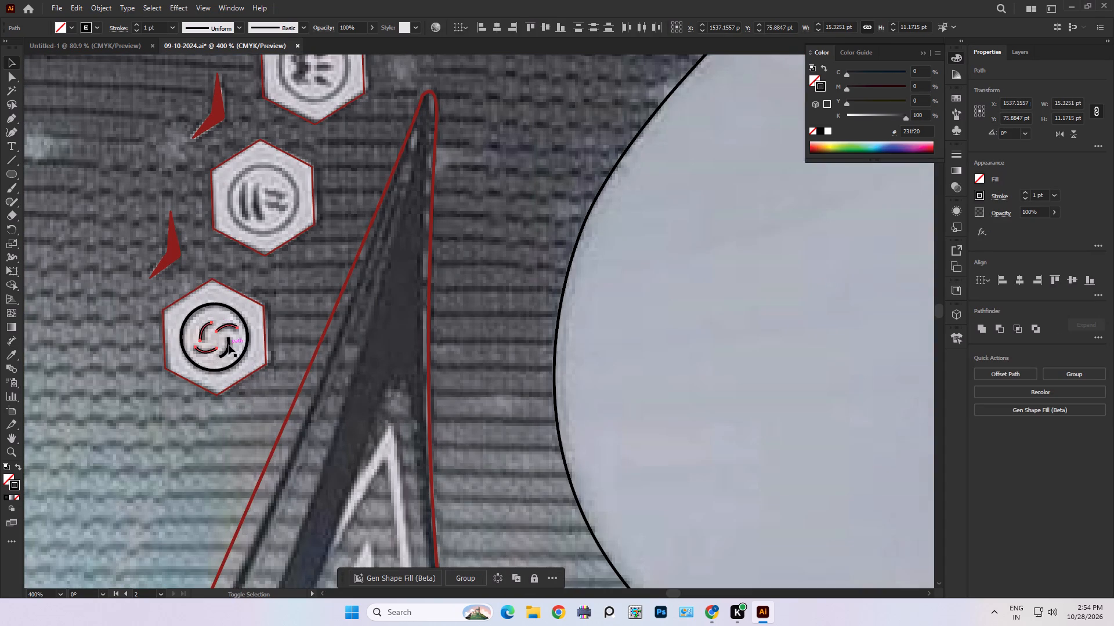
pyautogui.keyDown('shift'); pyautogui.click(229, 345); pyautogui.keyUp('shift')
pyautogui.keyDown('shift'); pyautogui.click(241, 319); pyautogui.keyUp('shift')
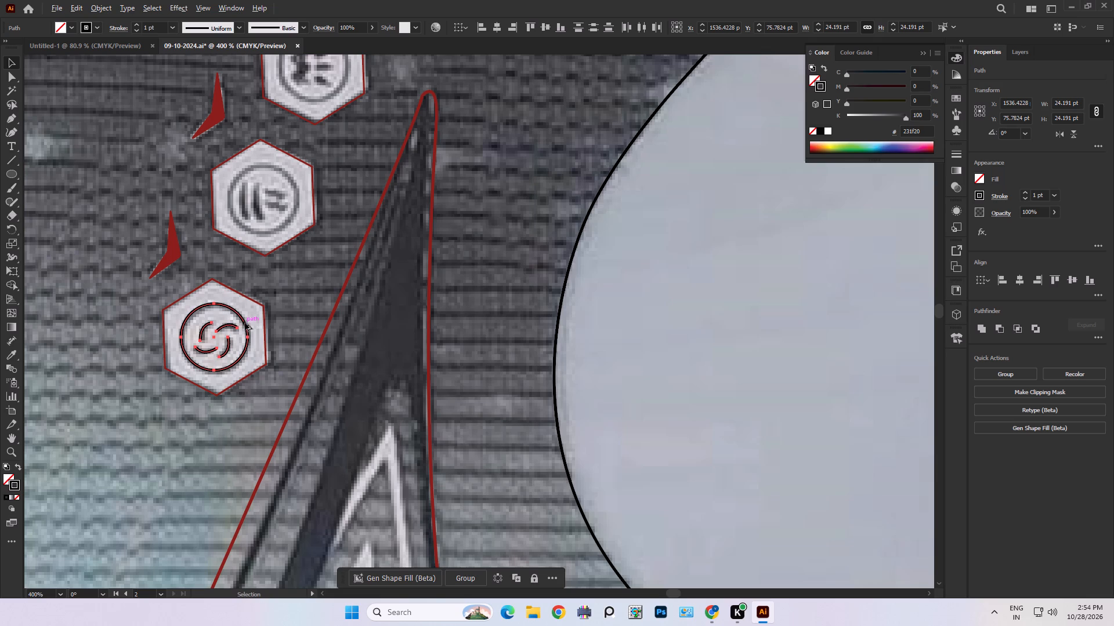
pyautogui.keyDown('alt'); pyautogui.moveTo(245, 323); pyautogui.dragTo(292, 185); pyautogui.keyUp('alt')
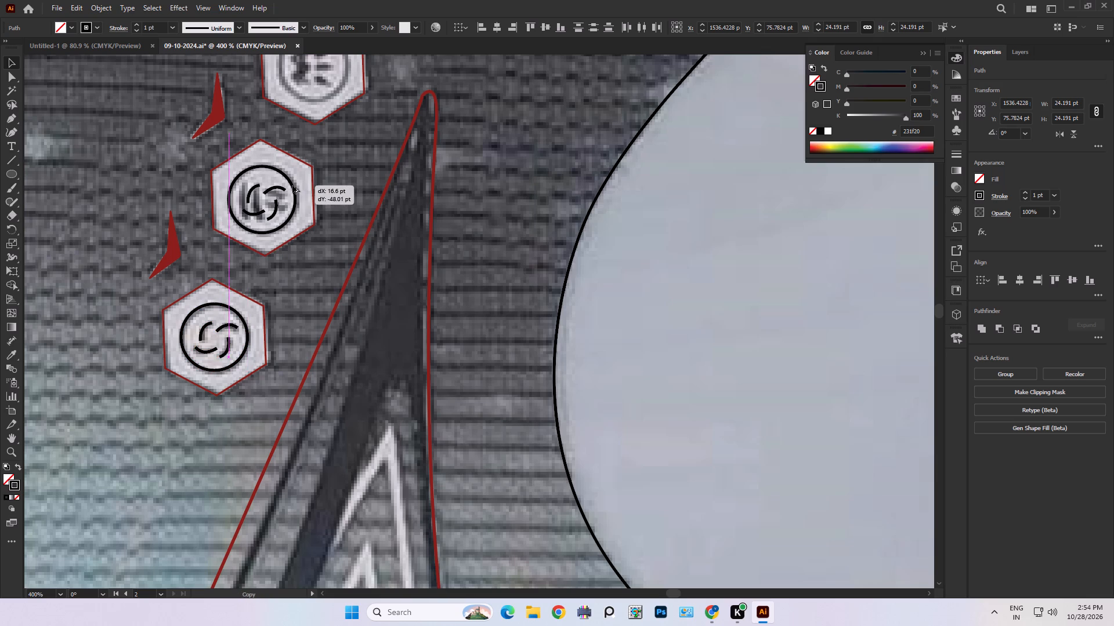
pyautogui.keyDown('alt'); pyautogui.moveTo(292, 185); pyautogui.dragTo(295, 185); pyautogui.keyUp('alt')
pyautogui.keyDown('alt'); pyautogui.scroll(1, 295, 185); pyautogui.keyUp('alt')
pyautogui.keyDown('alt'); pyautogui.moveTo(295, 185); pyautogui.dragTo(294, 185); pyautogui.keyUp('alt')
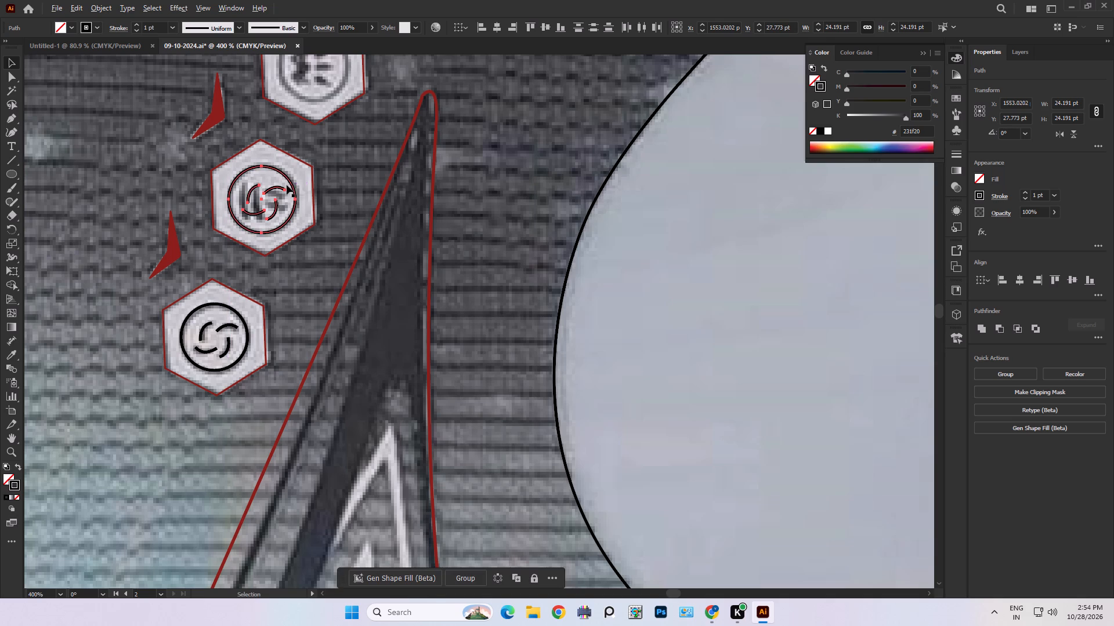
# Rotate the upper-right swirl arc on the middle hexagon badge about 23° clockwise around its left end with Free Transform, and deselect it.
pyautogui.keyDown('alt'); pyautogui.scroll(1, 287, 185); pyautogui.keyUp('alt')
pyautogui.click(348, 208)
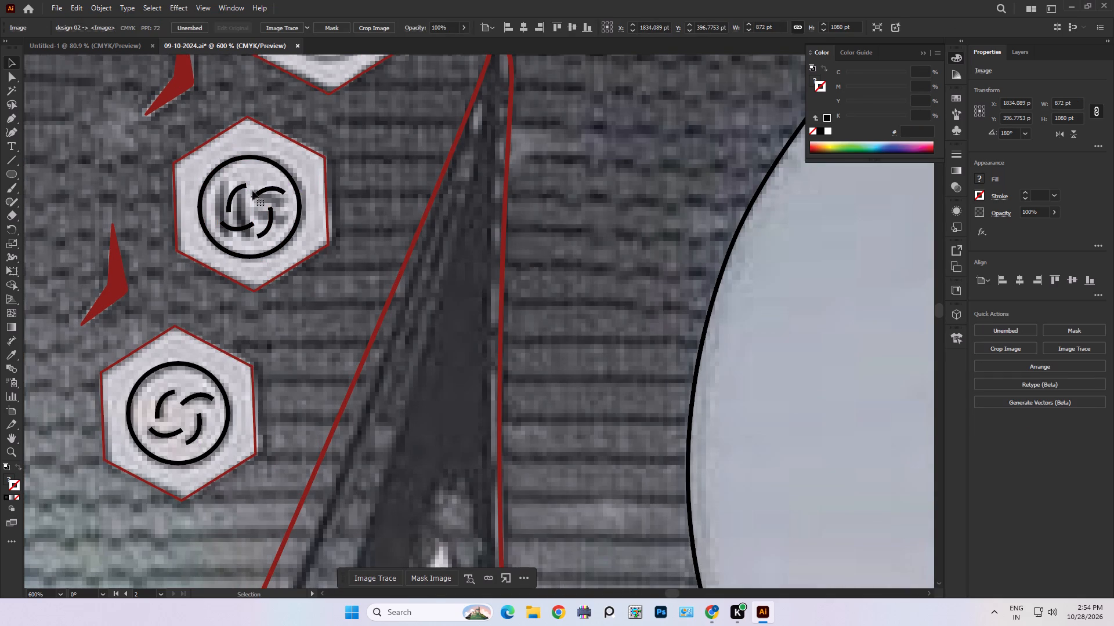
pyautogui.click(277, 189)
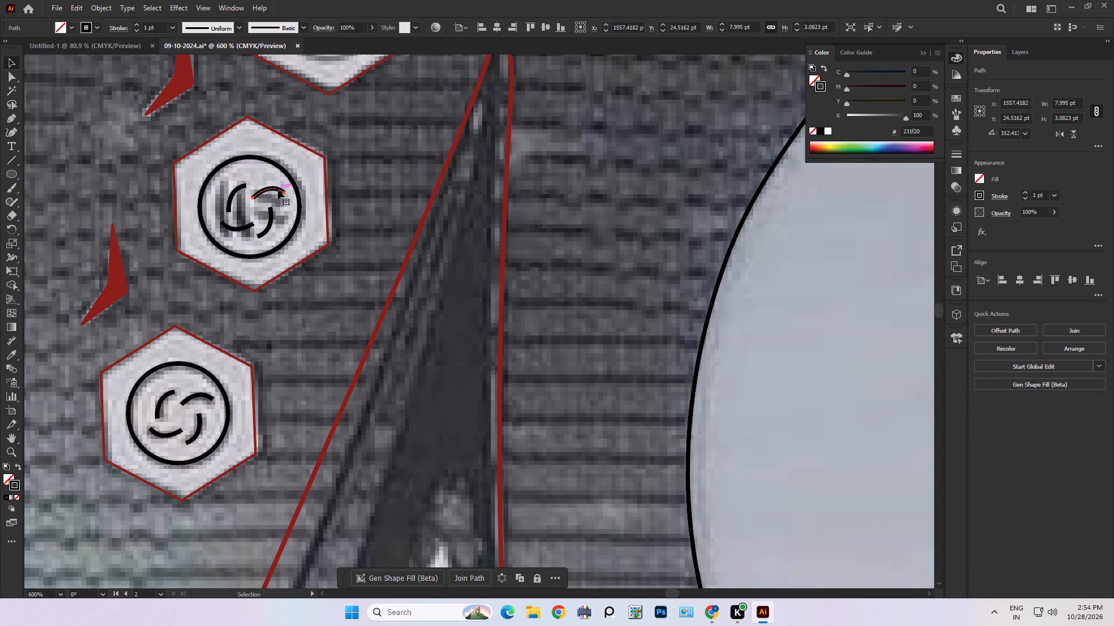
pyautogui.click(278, 190)
pyautogui.press('e')
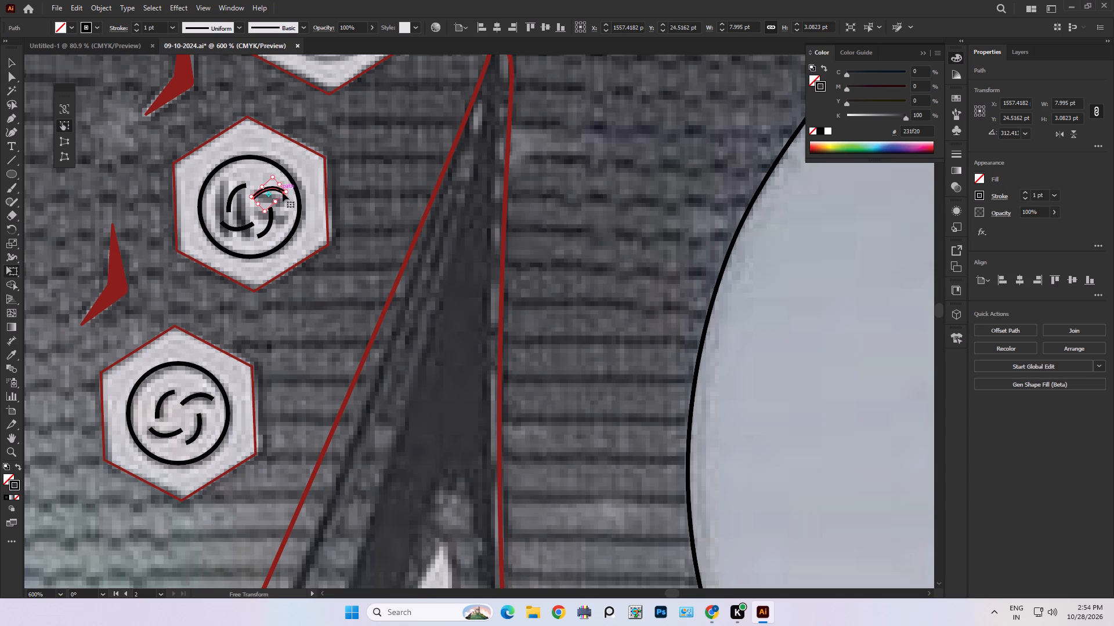
pyautogui.moveTo(269, 195); pyautogui.dragTo(254, 196)
pyautogui.moveTo(254, 196); pyautogui.dragTo(252, 197)
pyautogui.moveTo(292, 189); pyautogui.dragTo(298, 208)
pyautogui.press('Escape')
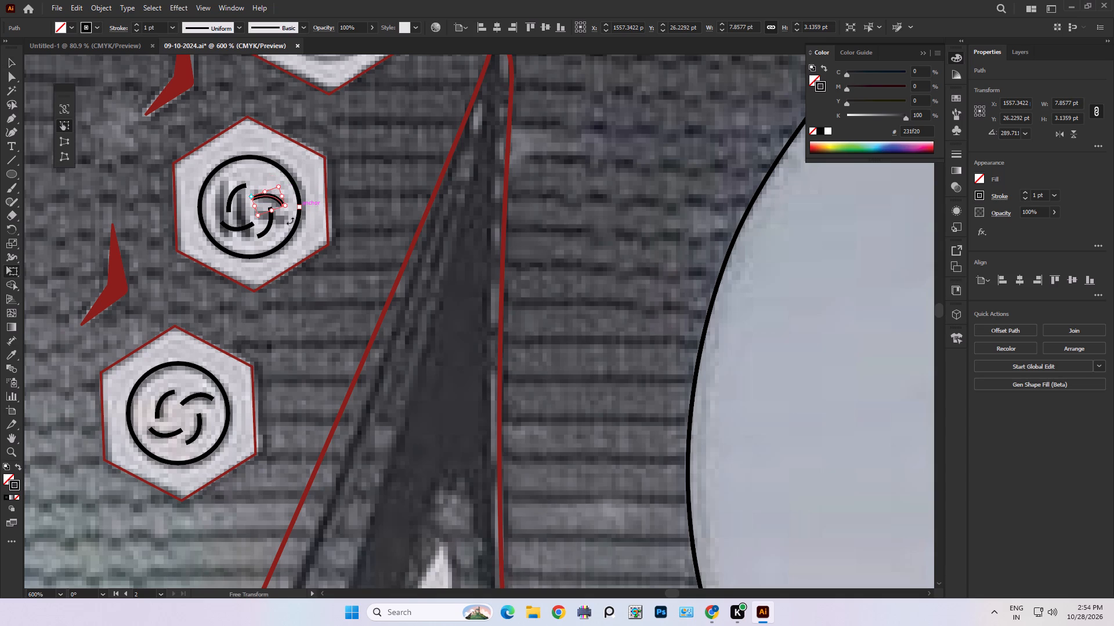
pyautogui.press('v')
pyautogui.click(281, 224)
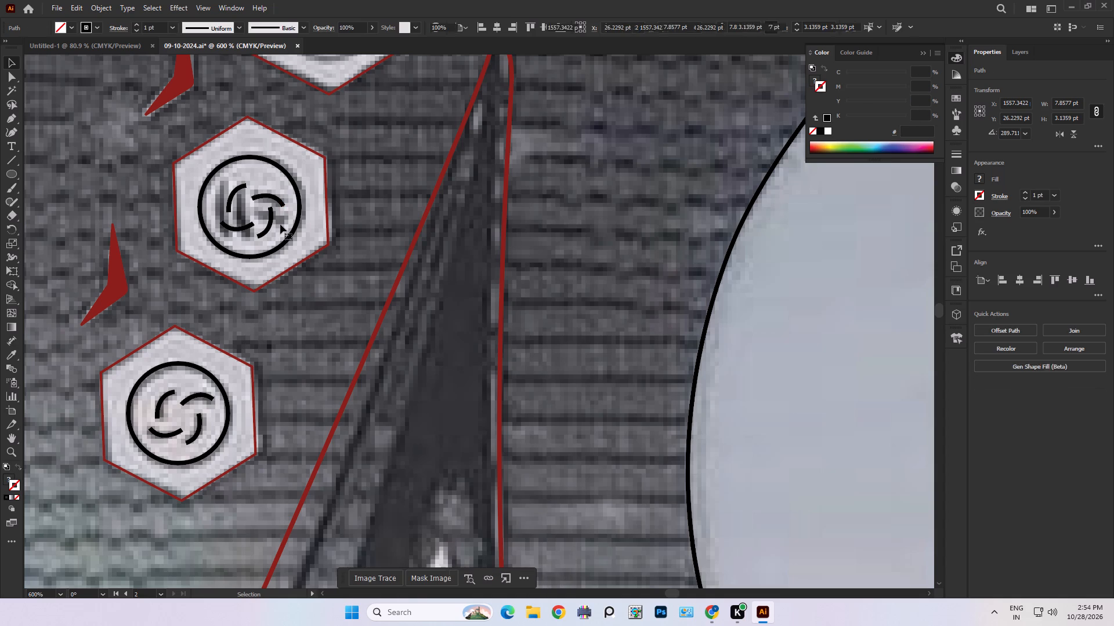
# Delete the lower-left, upper-left and lower-right swirl arcs from the middle hexagon badge, keeping its circle and upper-right arc.
pyautogui.keyDown('alt'); pyautogui.scroll(-3, 280, 227); pyautogui.keyUp('alt')
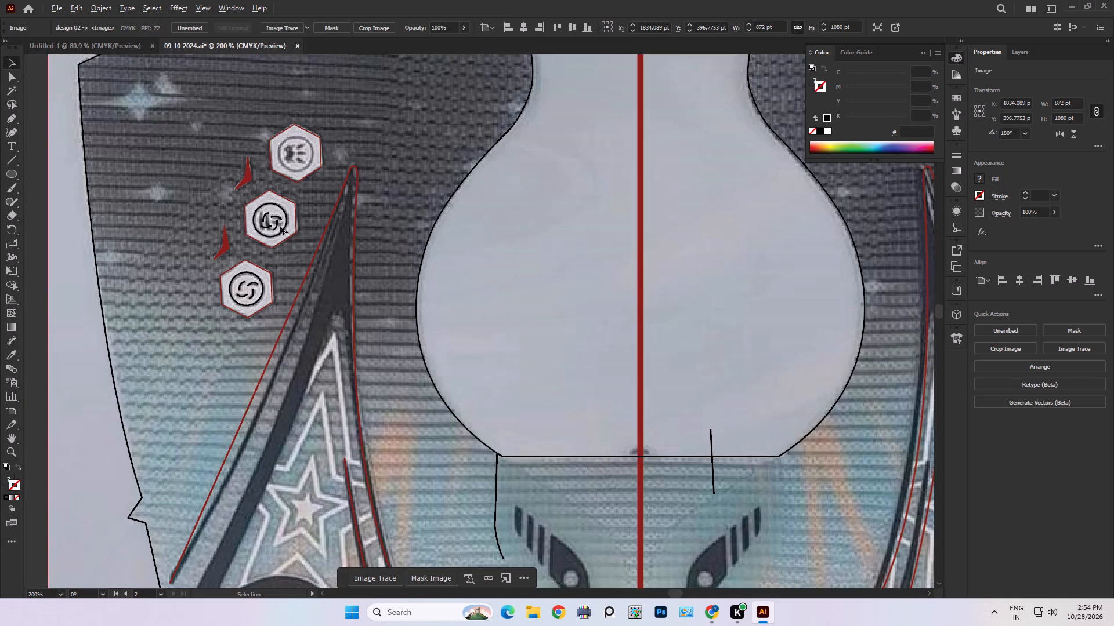
pyautogui.keyDown('alt'); pyautogui.scroll(2, 277, 223); pyautogui.keyUp('alt')
pyautogui.click(258, 230)
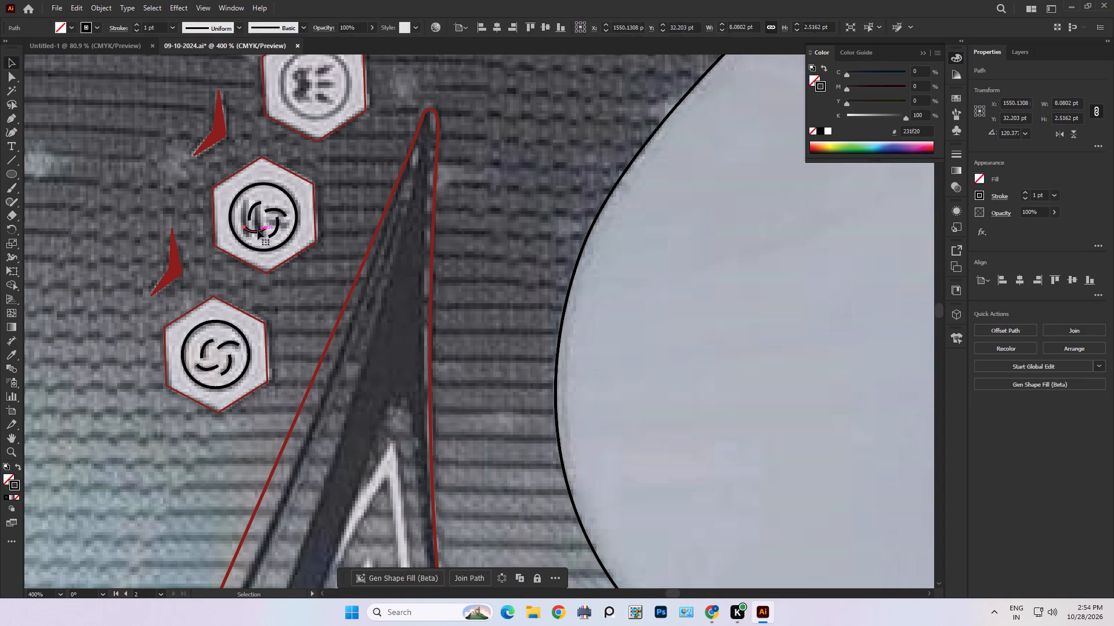
pyautogui.press('Delete')
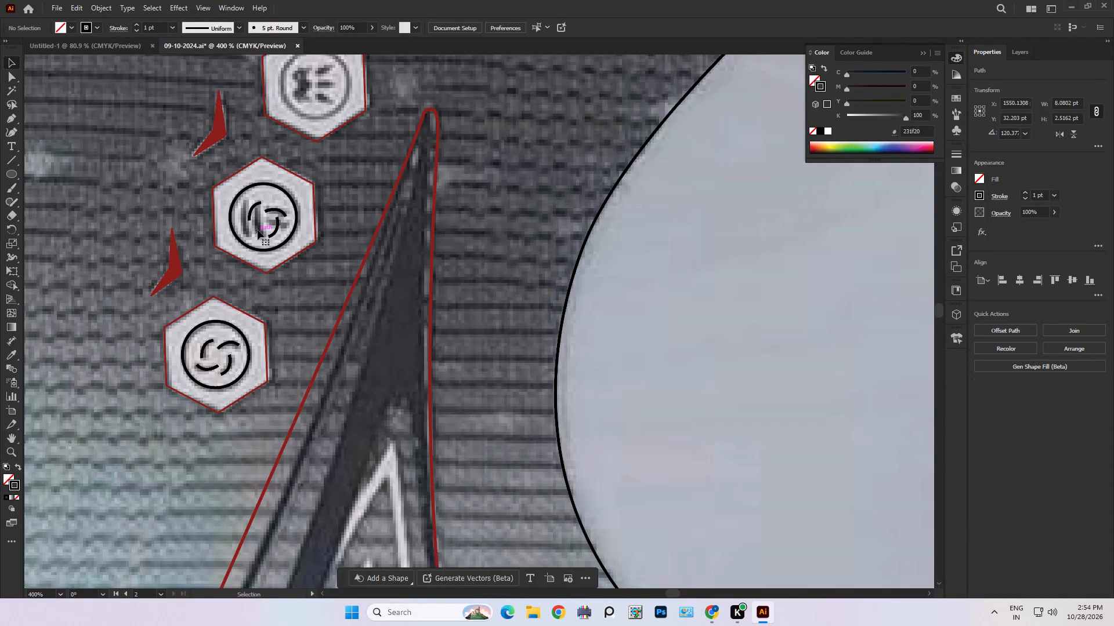
pyautogui.click(252, 211)
pyautogui.press('Delete')
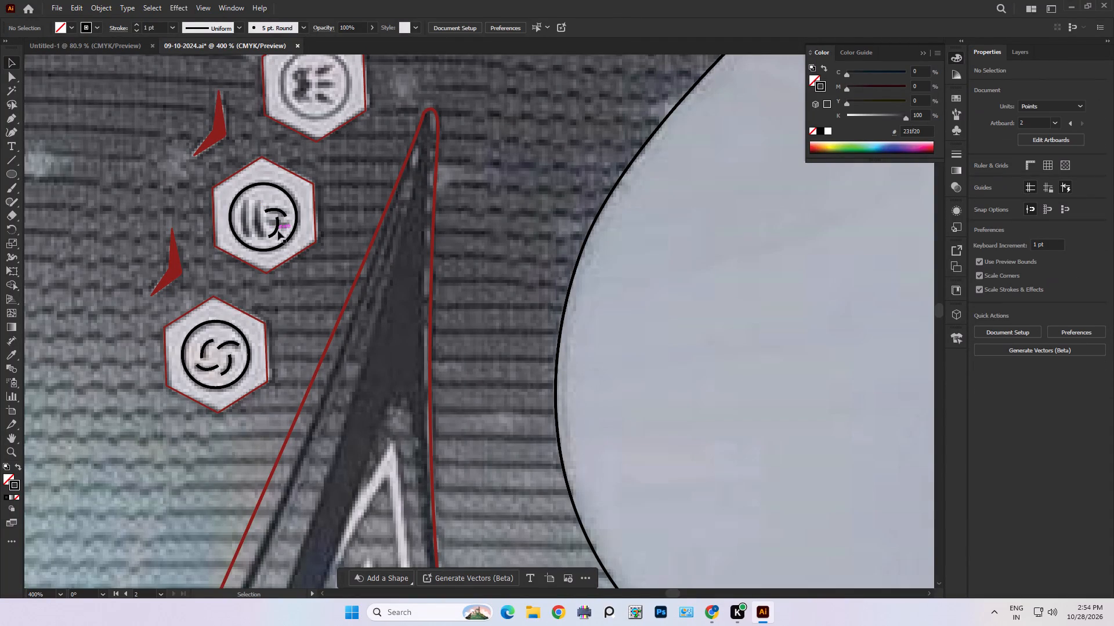
pyautogui.moveTo(276, 228); pyautogui.dragTo(315, 270)
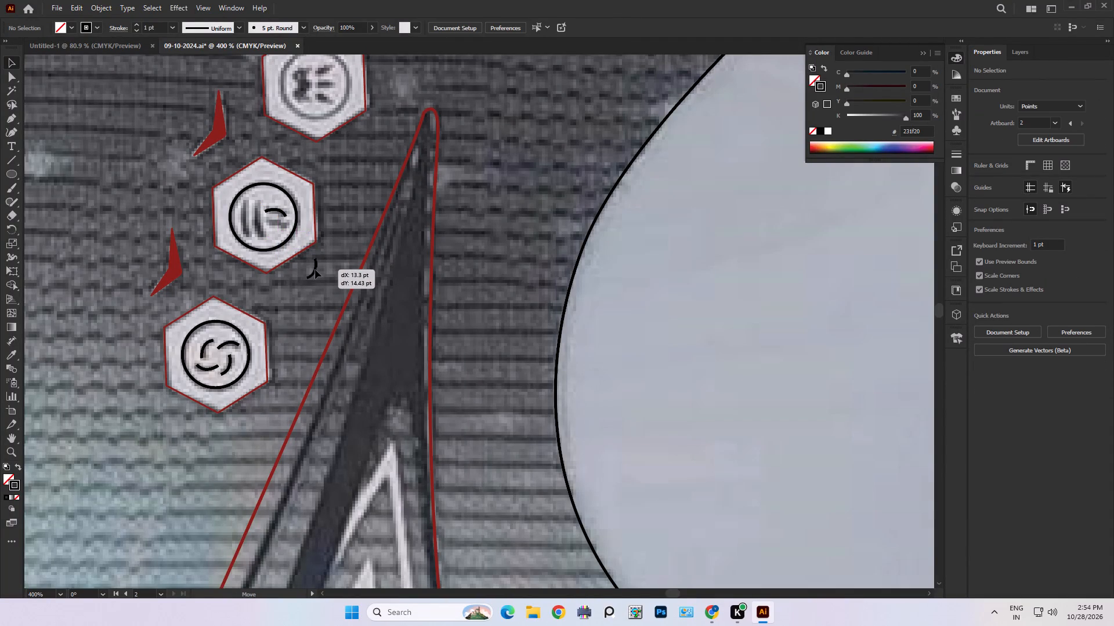
pyautogui.moveTo(315, 270); pyautogui.dragTo(280, 233)
pyautogui.keyDown('alt'); pyautogui.scroll(1, 280, 232); pyautogui.keyUp('alt')
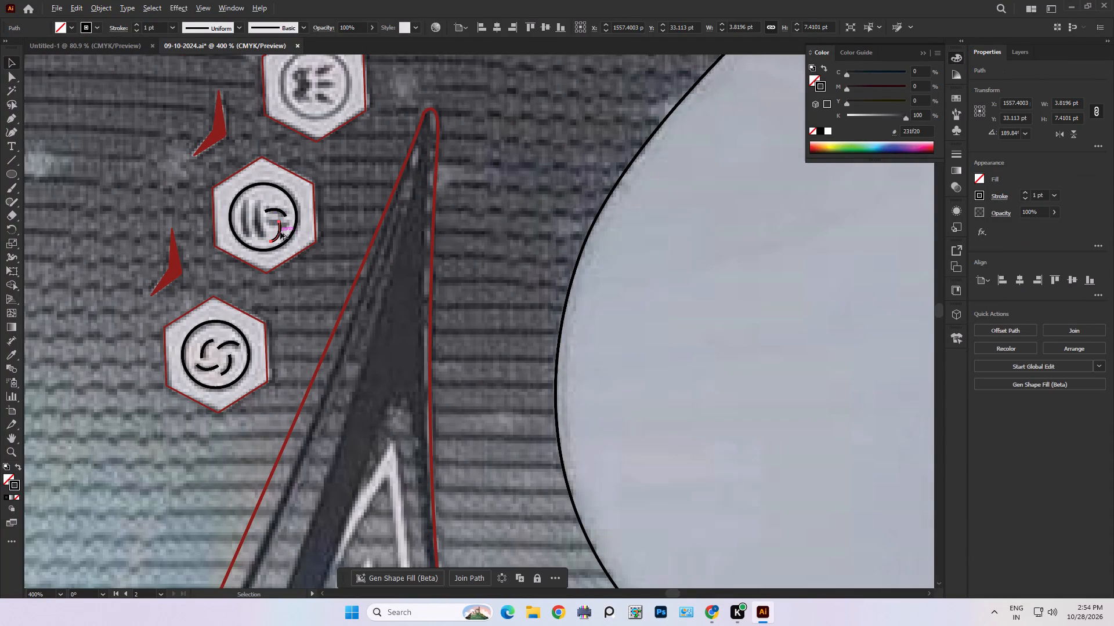
pyautogui.keyDown('alt'); pyautogui.scroll(2, 280, 232); pyautogui.keyUp('alt')
pyautogui.press('Delete')
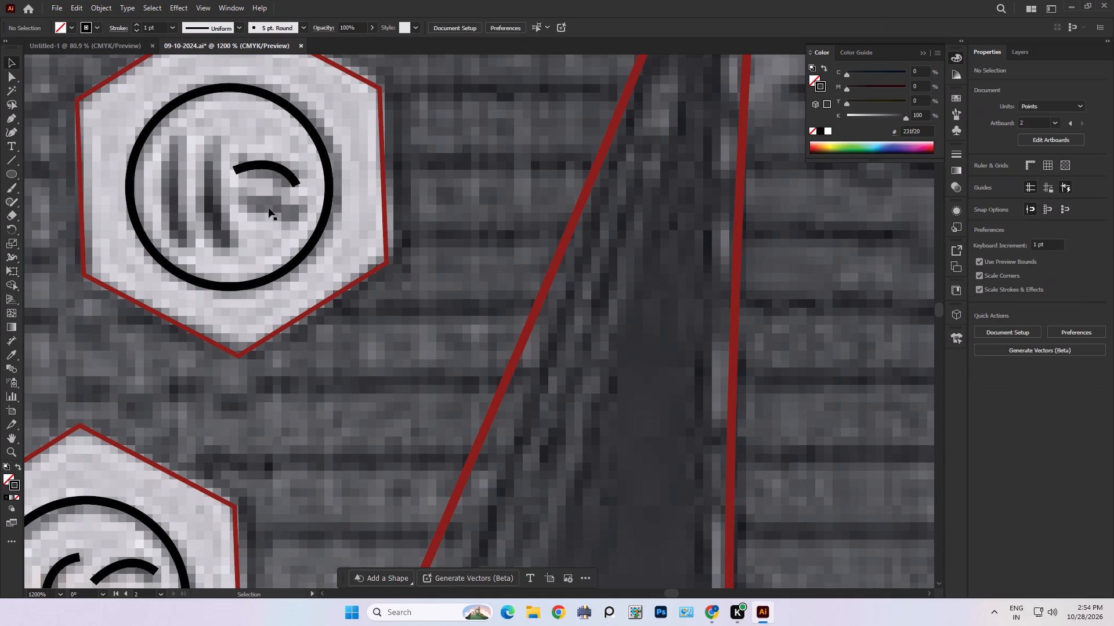
# Shift the remaining arc about 0.8 pt right and place a copy about 4.2 pt below it over the emblem's lower short stroke.
pyautogui.click(267, 168)
pyautogui.click(272, 166)
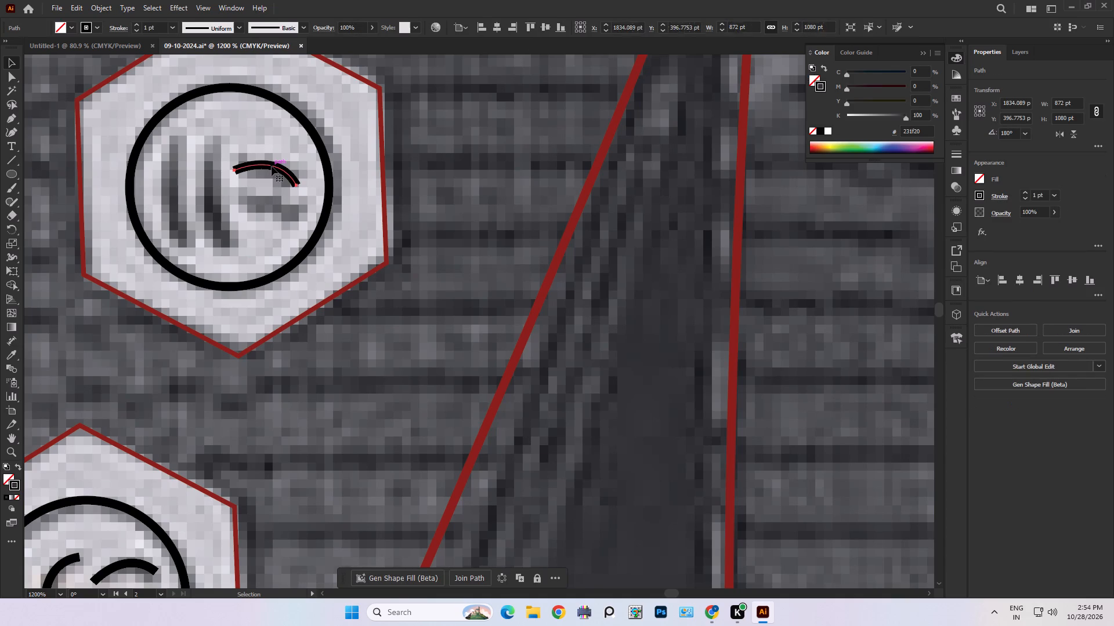
pyautogui.moveTo(272, 166); pyautogui.dragTo(278, 168)
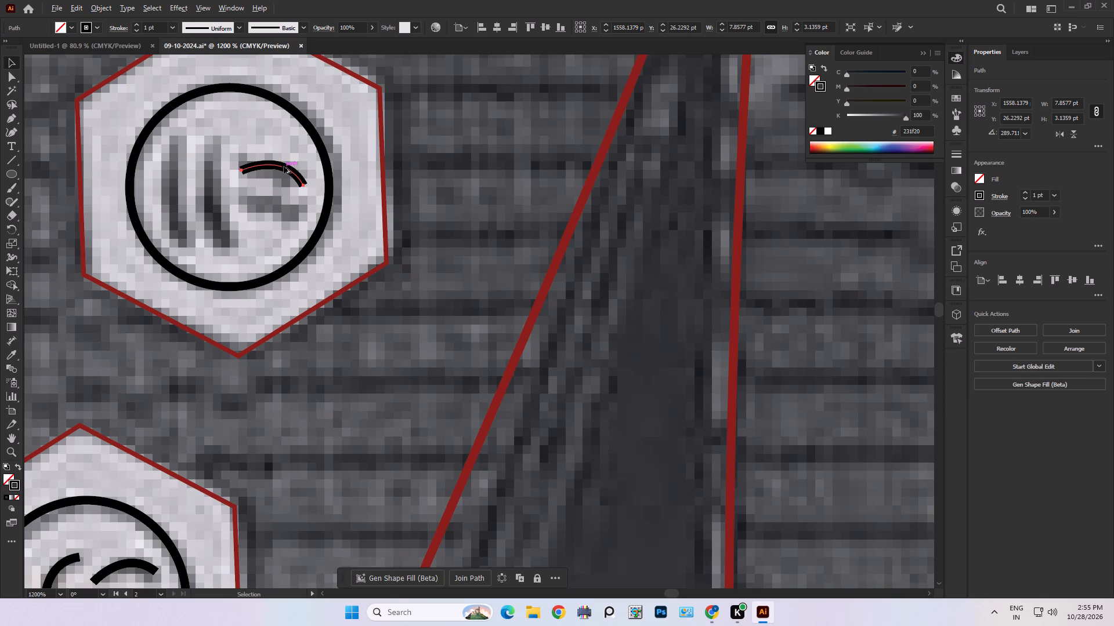
pyautogui.keyDown('alt'); pyautogui.moveTo(283, 168); pyautogui.dragTo(281, 205); pyautogui.keyUp('alt')
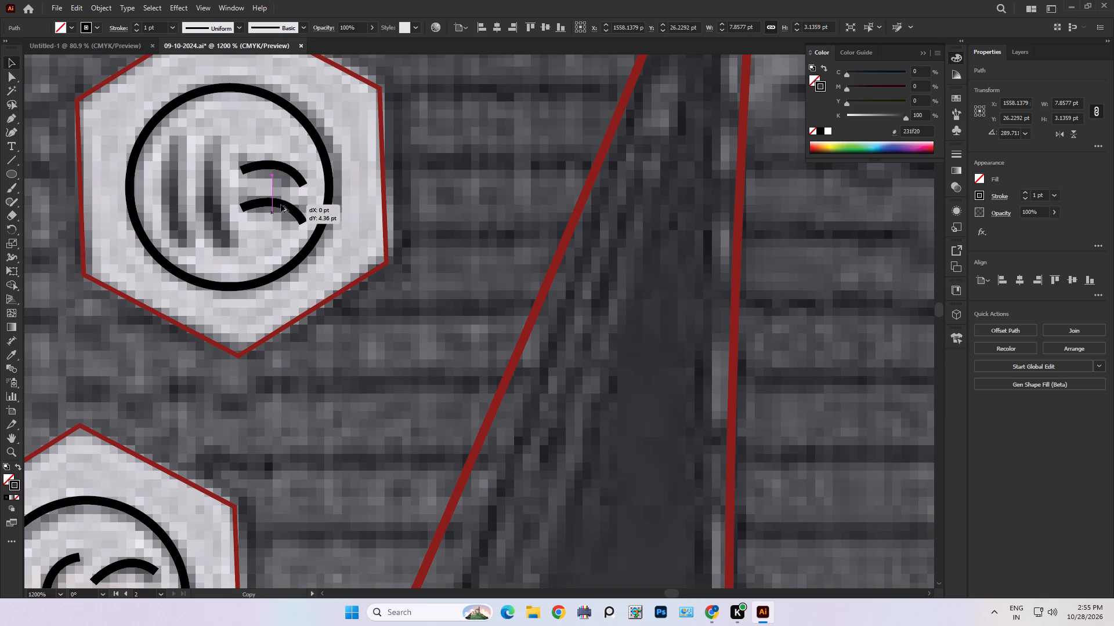
pyautogui.keyDown('alt'); pyautogui.moveTo(281, 205); pyautogui.dragTo(281, 203); pyautogui.keyUp('alt')
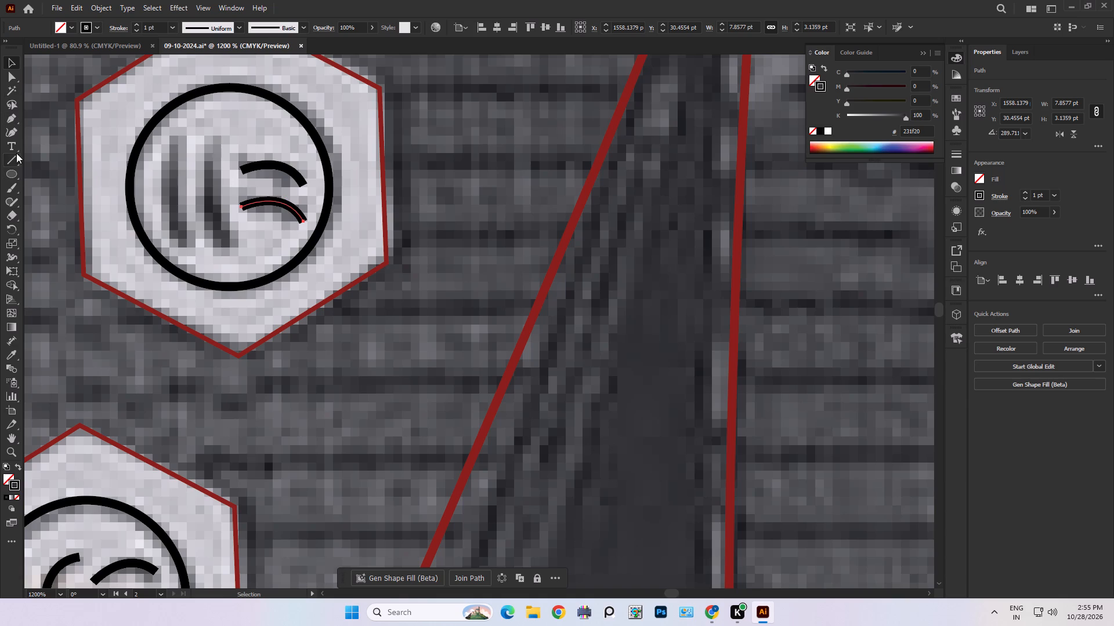
# Trace the emblem's inner vertical stroke, beside the two arcs, with a Pen tool curve about 2.8 pt wide and 12.8 pt high.
pyautogui.click(13, 116)
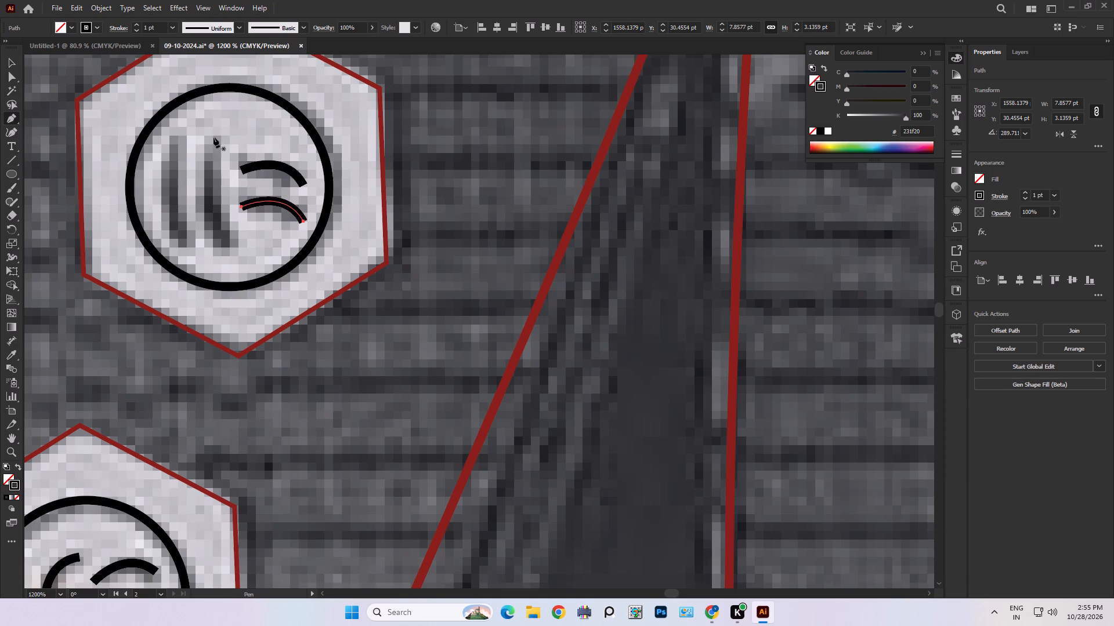
pyautogui.click(214, 137)
pyautogui.moveTo(225, 244); pyautogui.dragTo(259, 287)
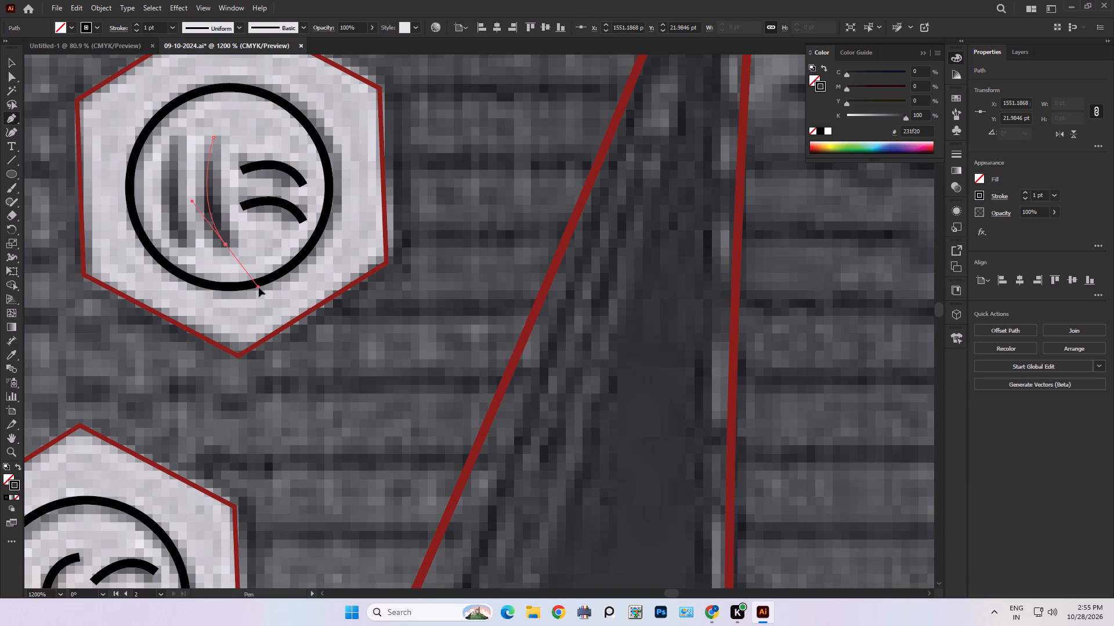
pyautogui.moveTo(259, 287); pyautogui.dragTo(253, 292)
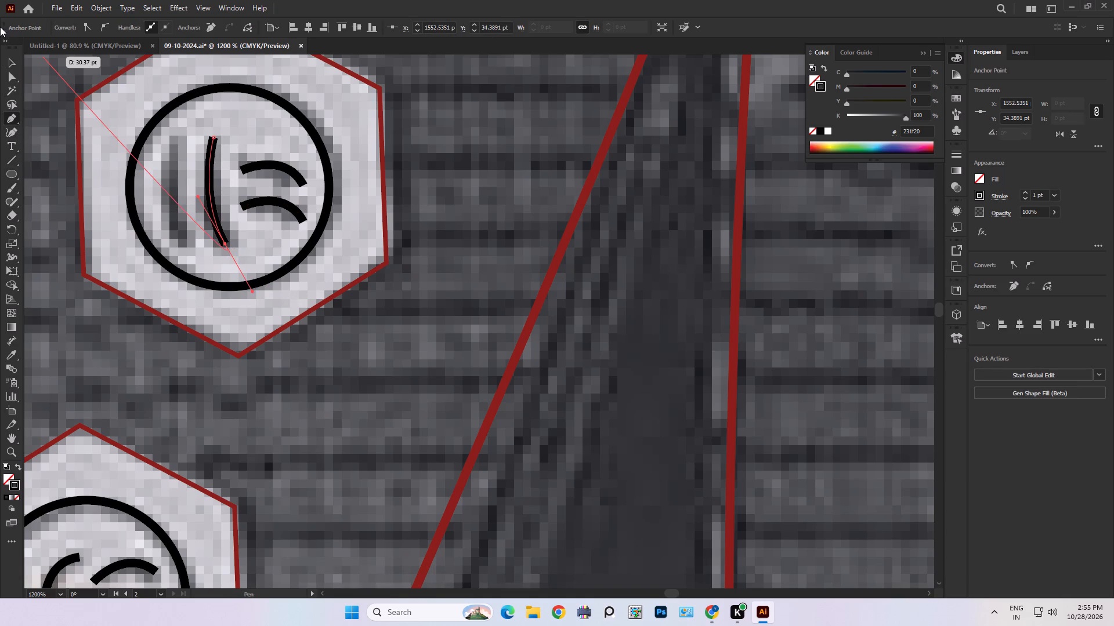
pyautogui.click(6, 66)
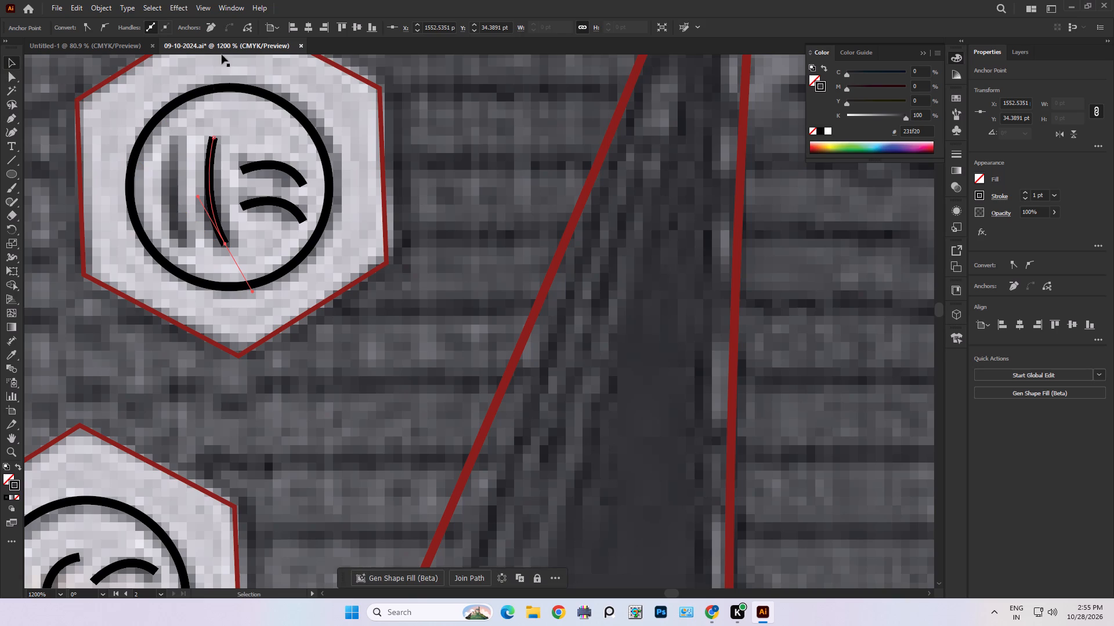
# Remove the outgoing direction handle from the lower endpoint of the new vertical curve with the Pen tool.
pyautogui.click(6, 119)
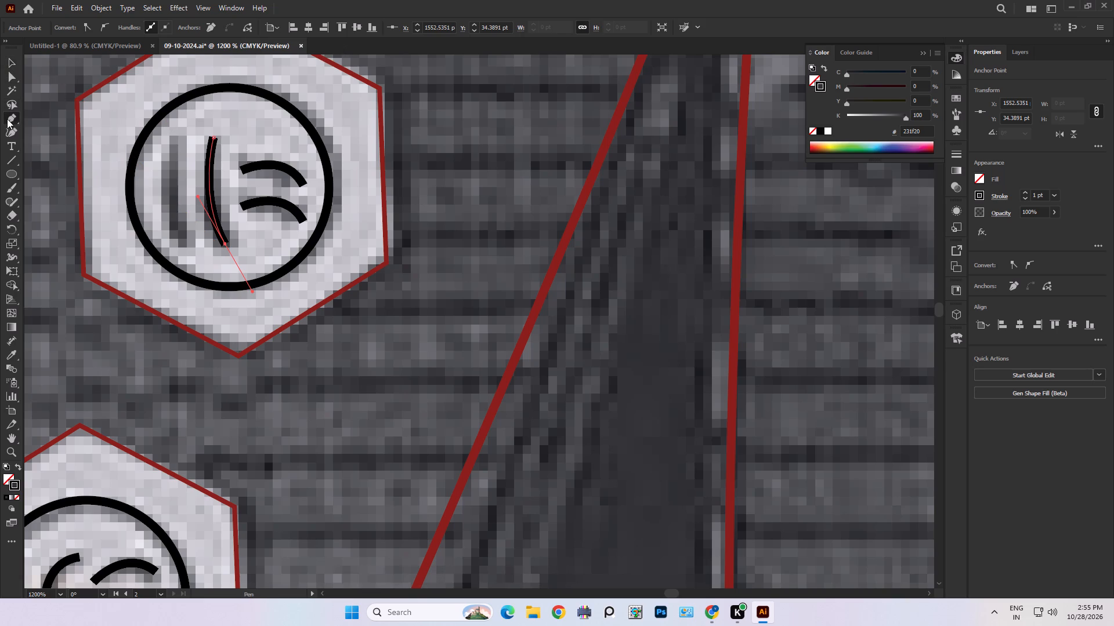
pyautogui.click(12, 61)
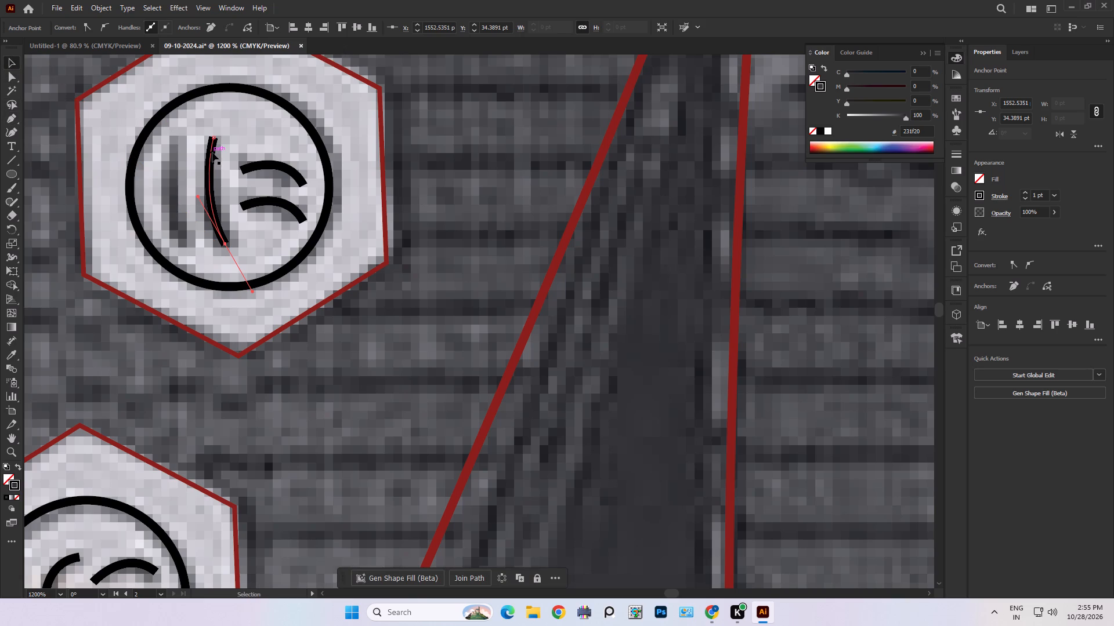
pyautogui.click(212, 152)
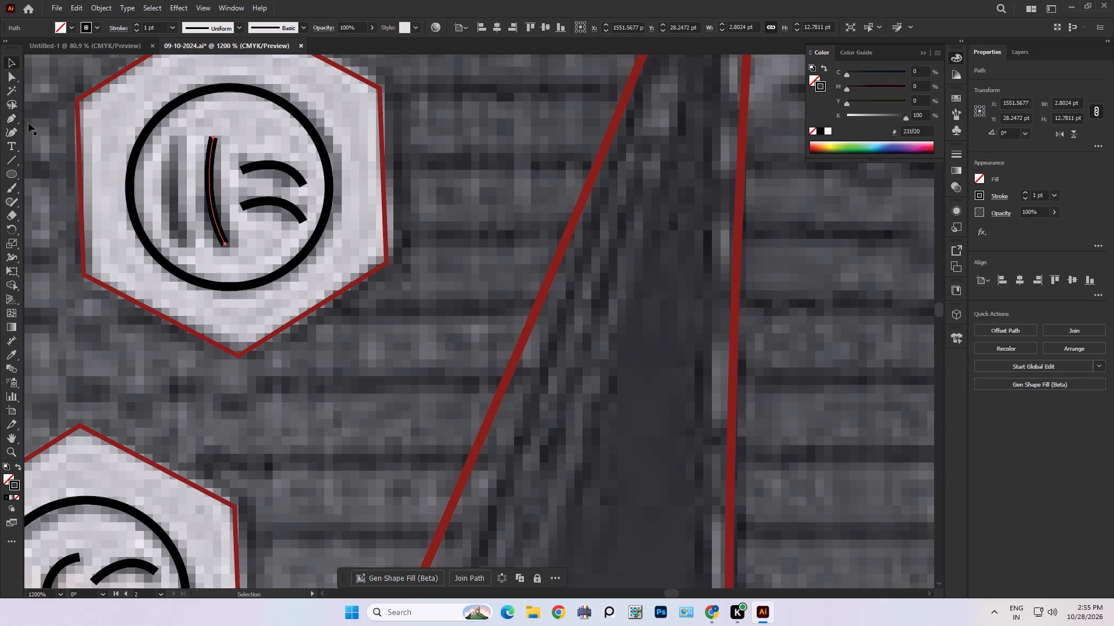
pyautogui.press('p')
pyautogui.click(223, 243)
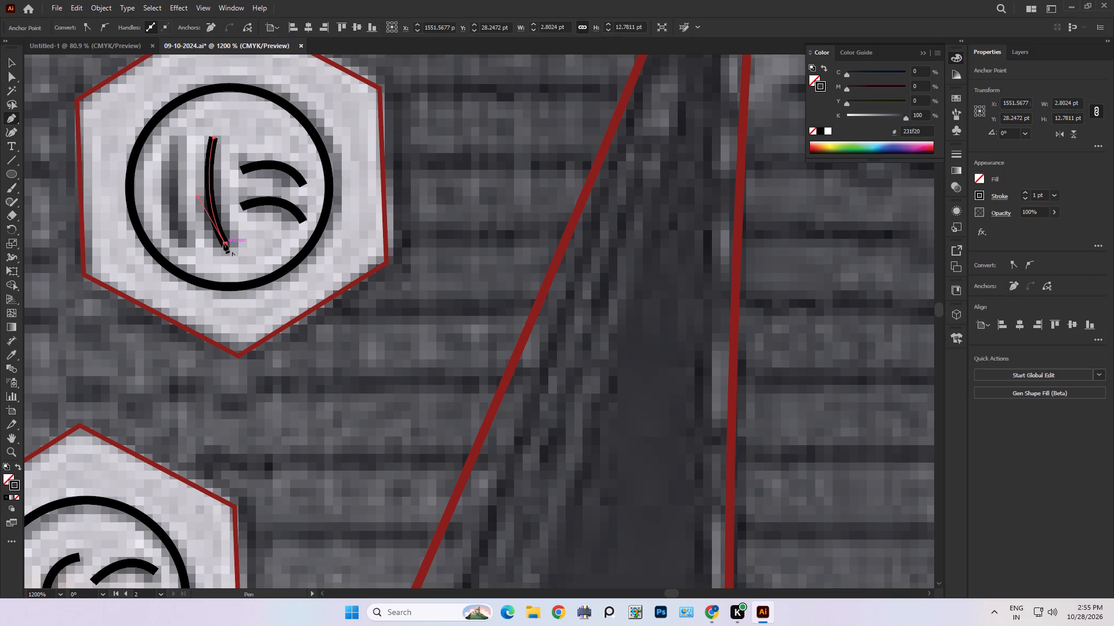
pyautogui.click(10, 65)
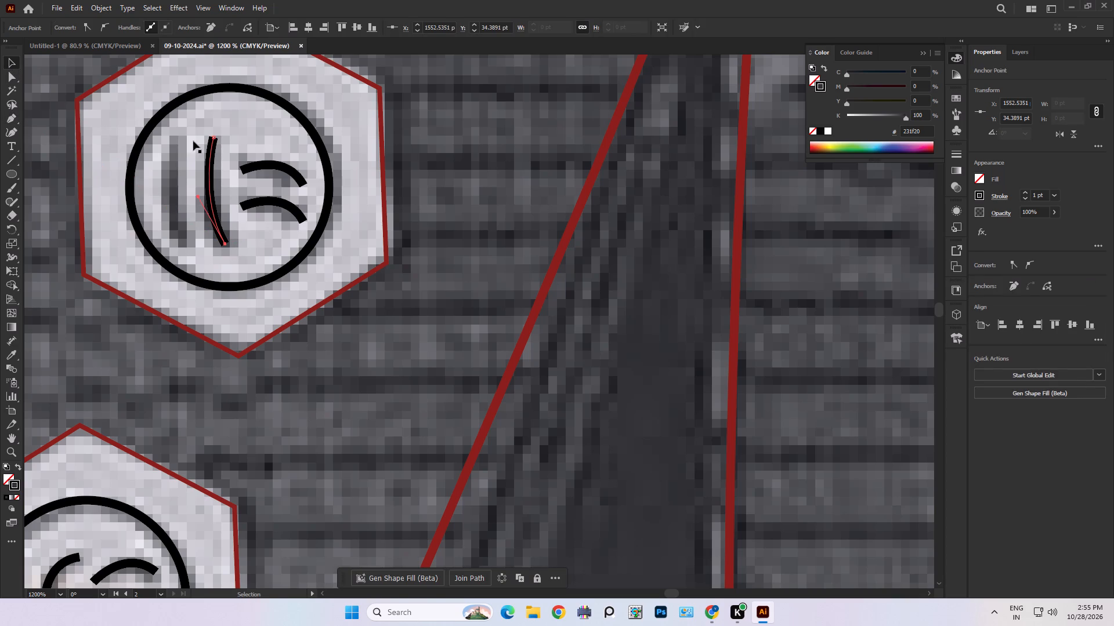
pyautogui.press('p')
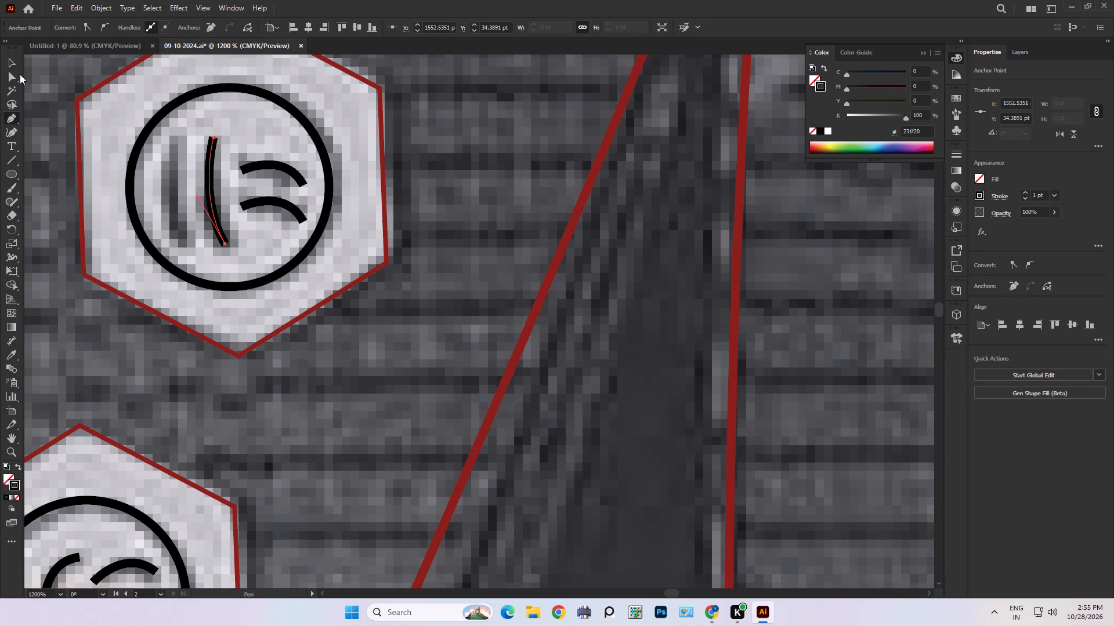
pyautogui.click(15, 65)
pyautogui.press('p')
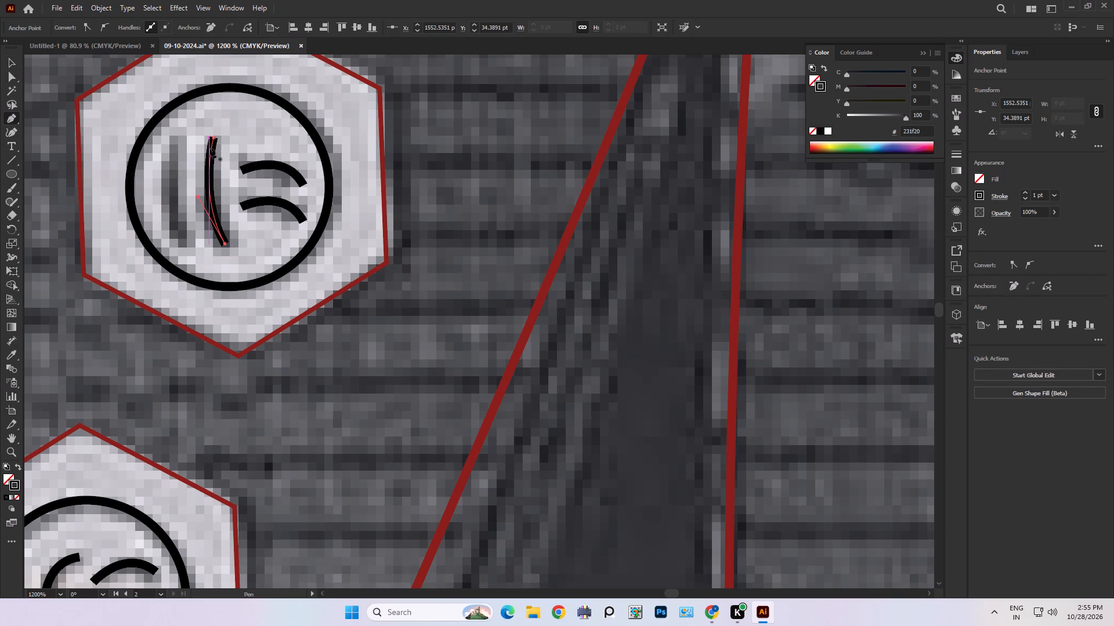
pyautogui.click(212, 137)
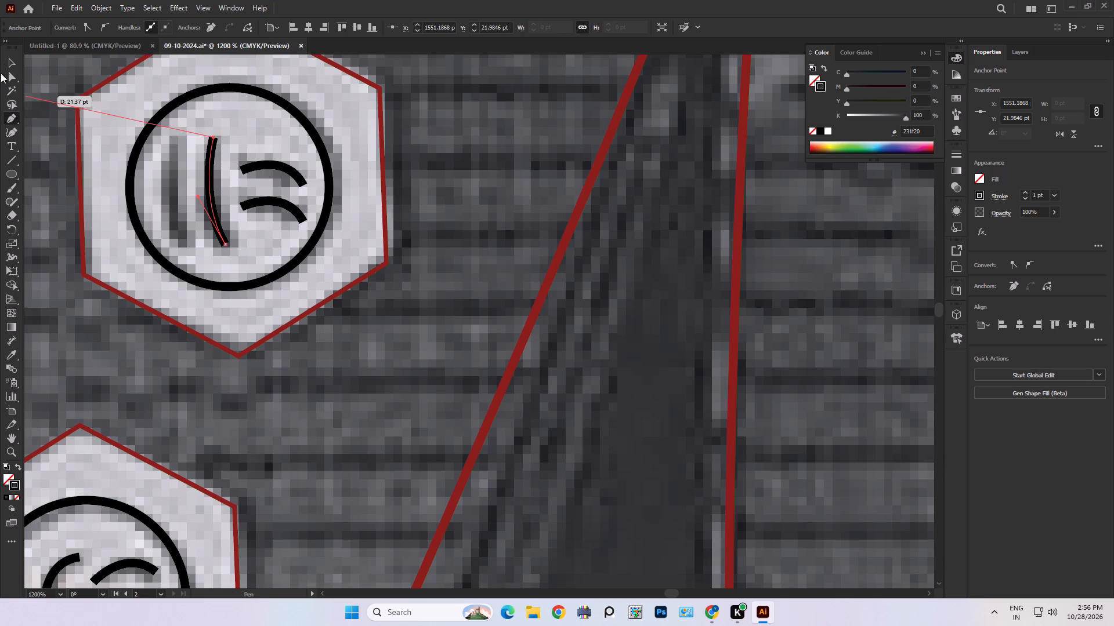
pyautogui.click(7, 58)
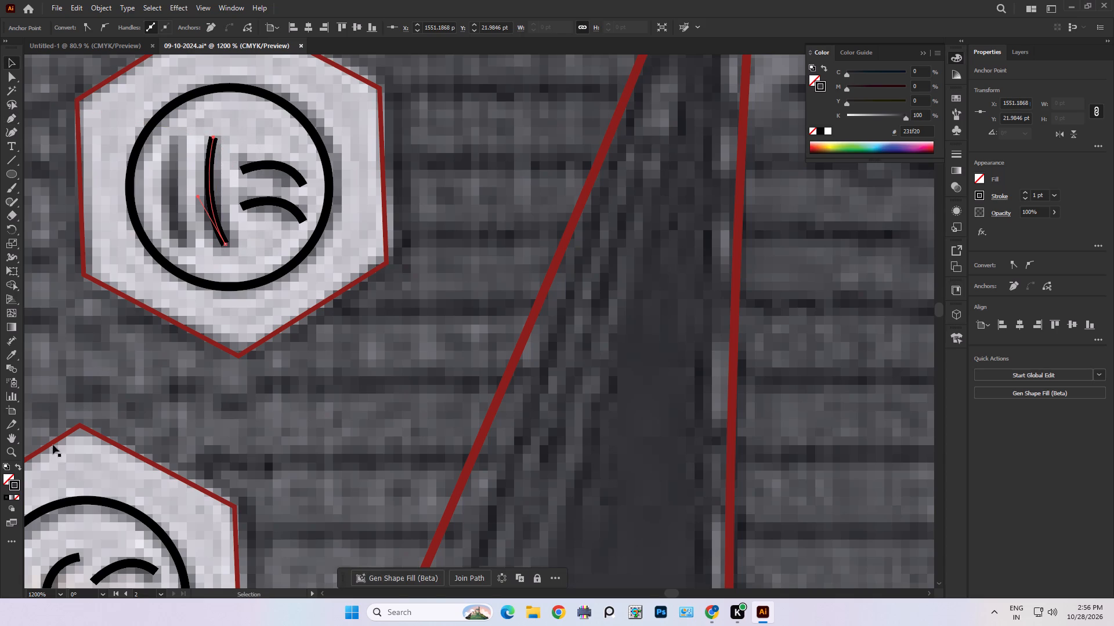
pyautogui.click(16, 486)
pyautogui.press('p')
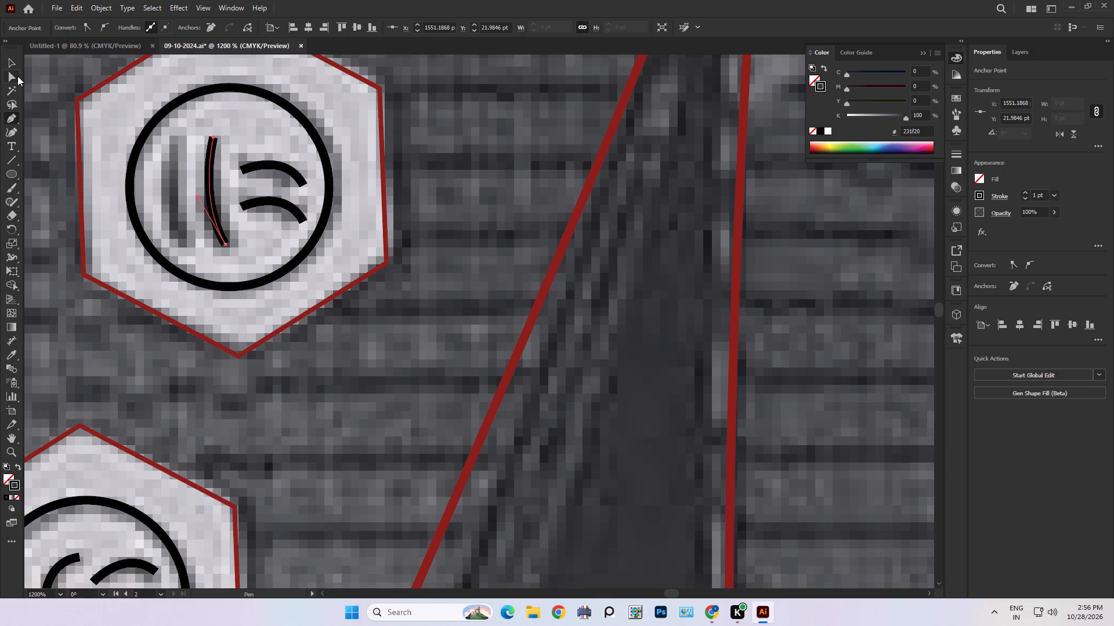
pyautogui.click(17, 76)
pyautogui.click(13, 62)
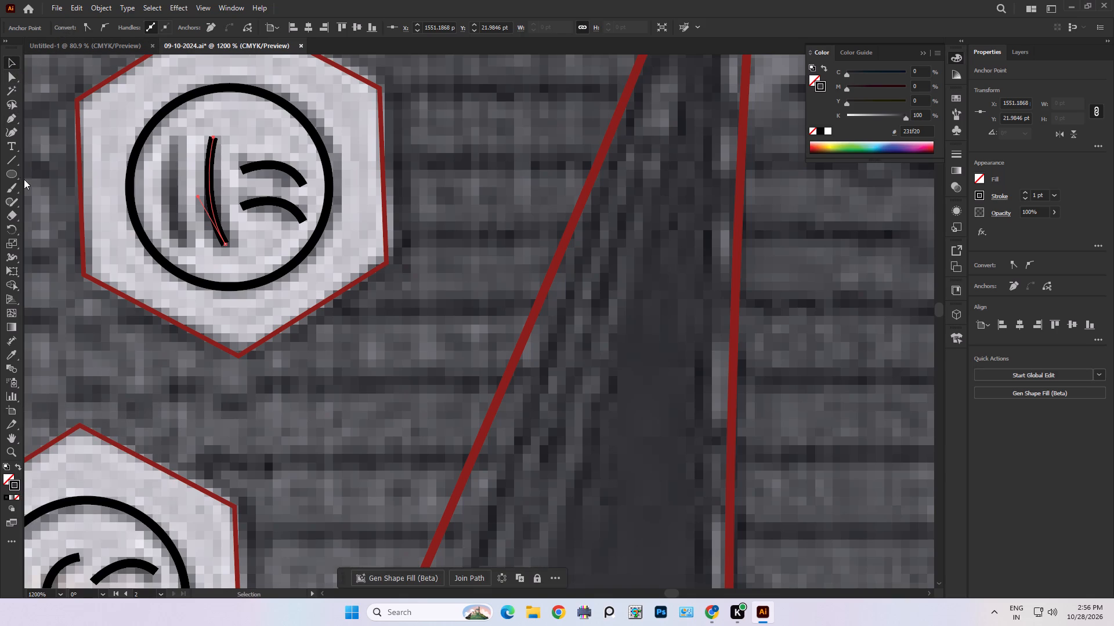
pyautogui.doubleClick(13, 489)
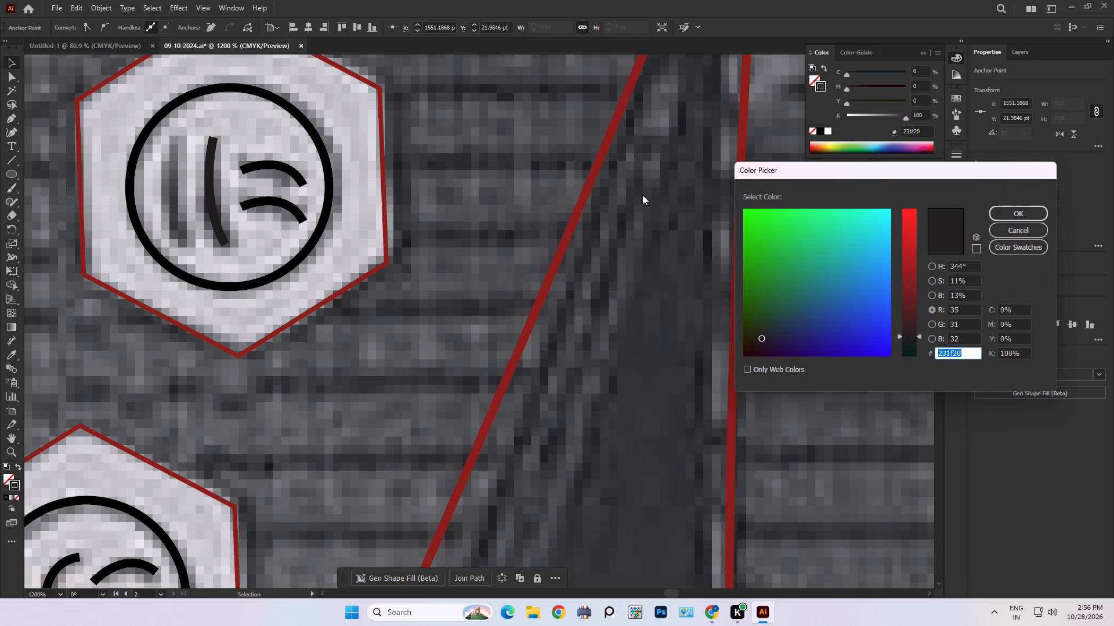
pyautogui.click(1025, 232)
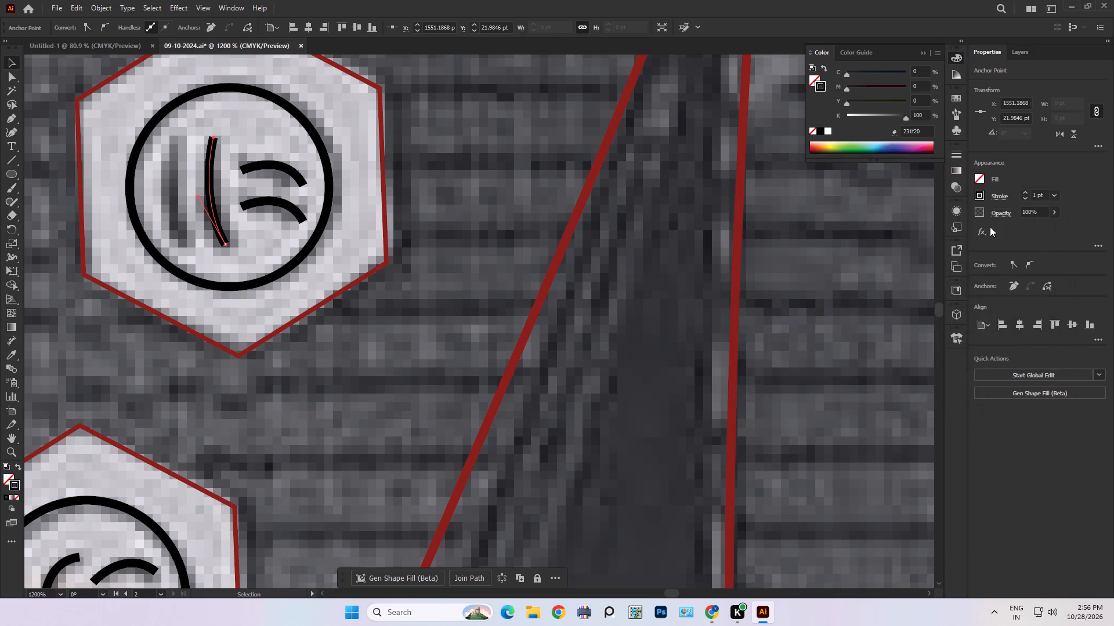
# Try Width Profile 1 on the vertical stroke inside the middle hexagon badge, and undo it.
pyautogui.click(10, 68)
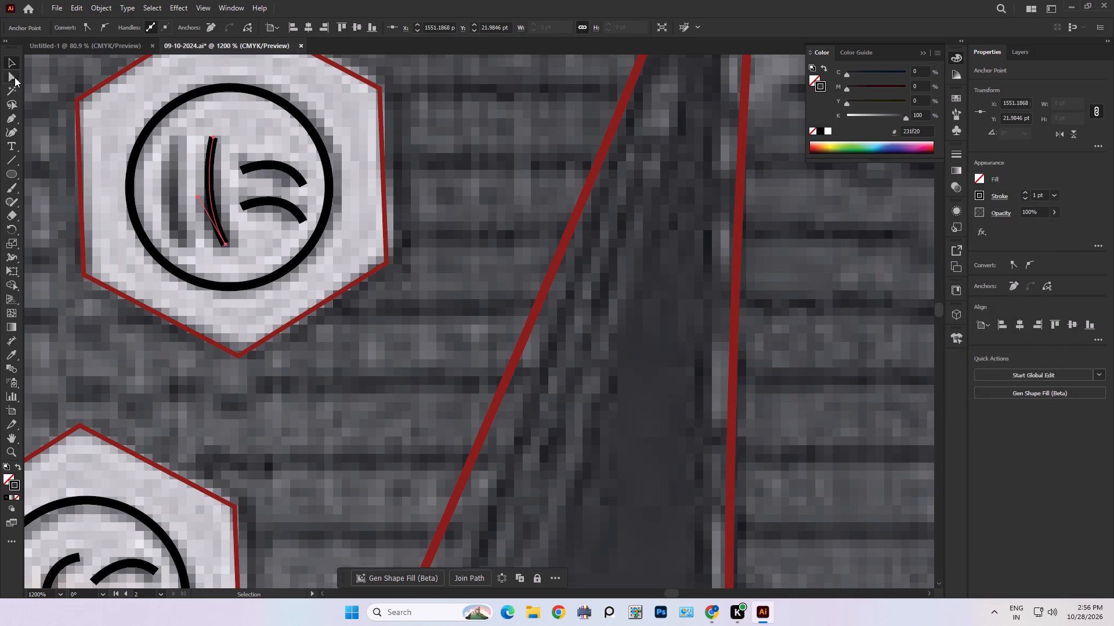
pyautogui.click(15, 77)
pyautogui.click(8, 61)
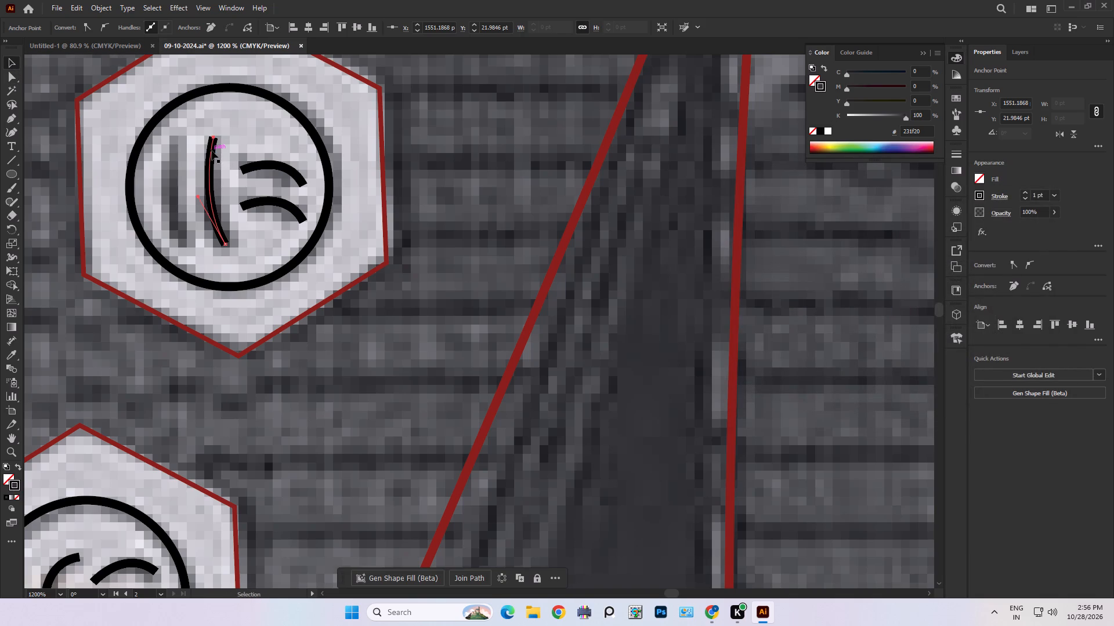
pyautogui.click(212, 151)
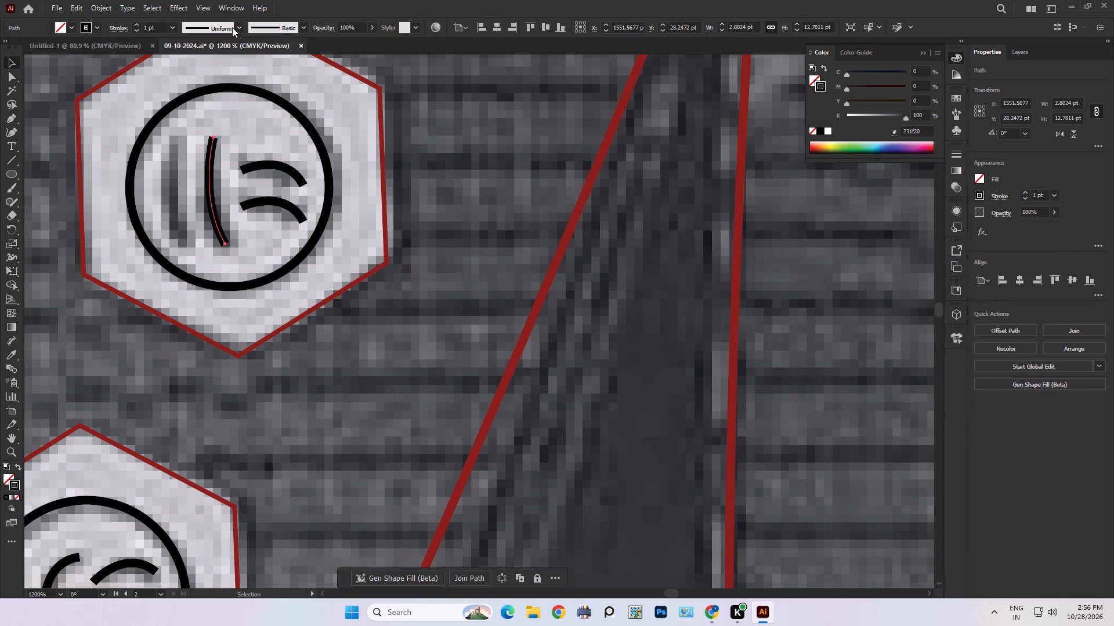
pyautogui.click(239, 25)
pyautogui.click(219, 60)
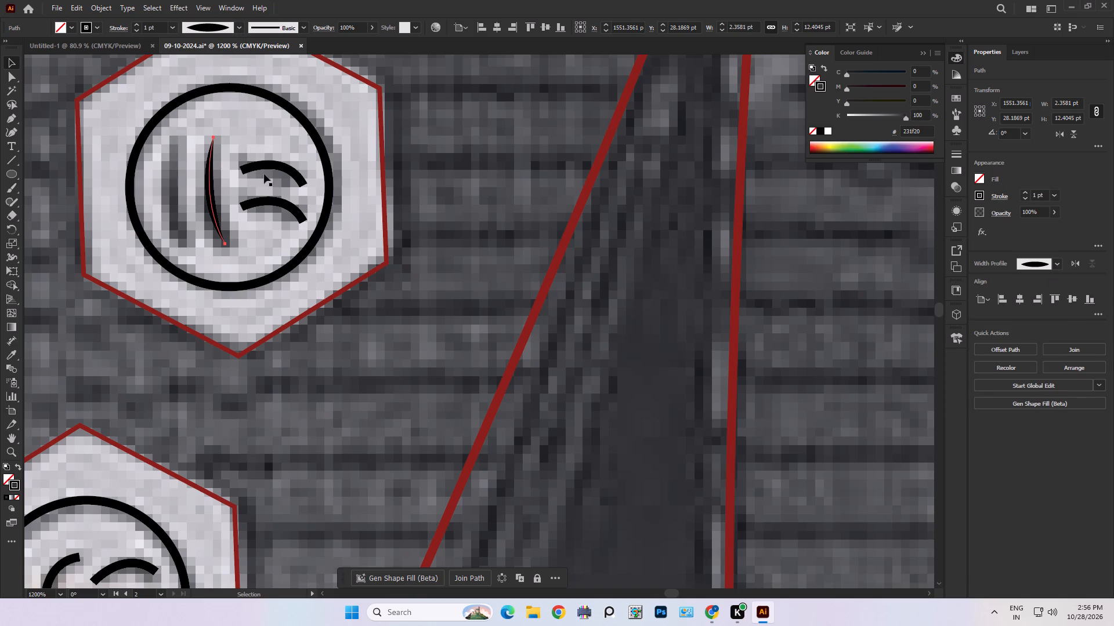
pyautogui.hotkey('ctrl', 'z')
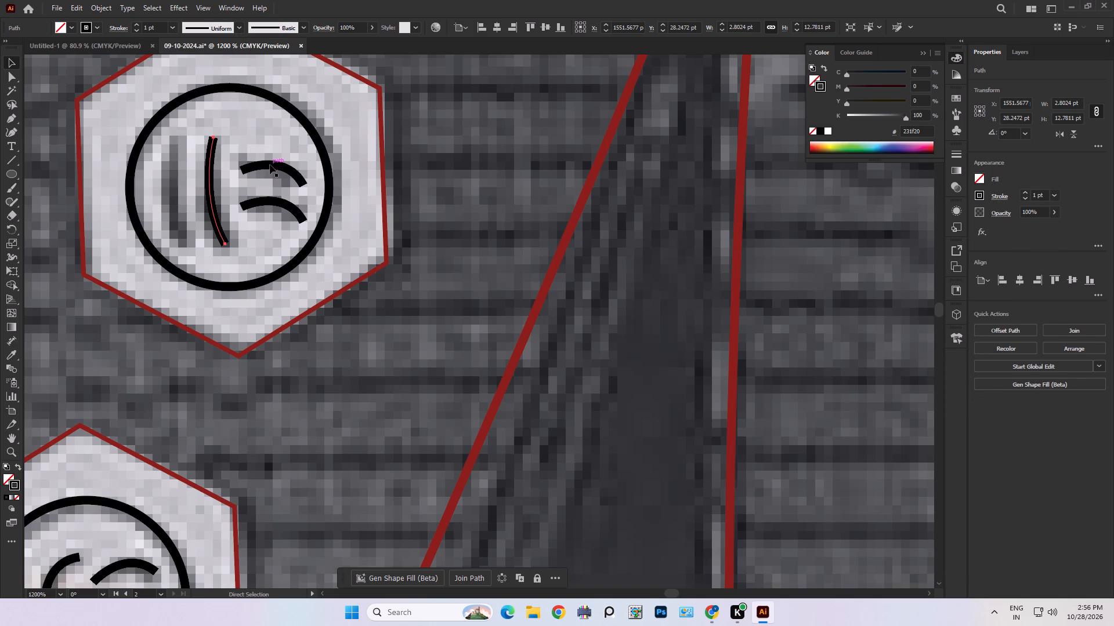
# Apply Width Profile 5 to the vertical stroke inside the middle hexagon badge.
pyautogui.click(238, 24)
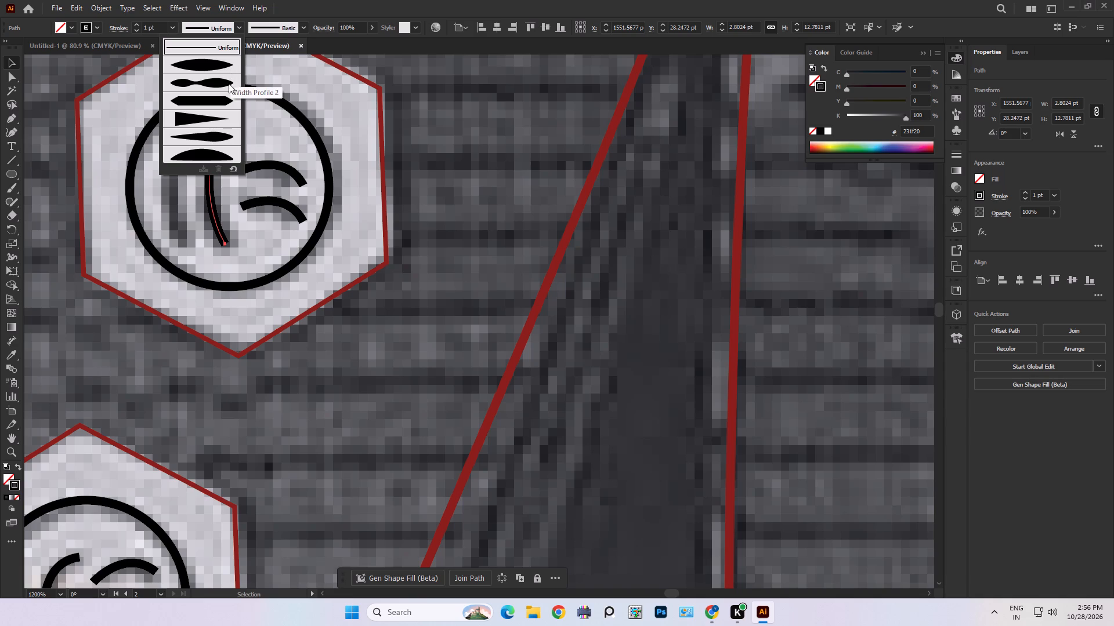
pyautogui.click(214, 139)
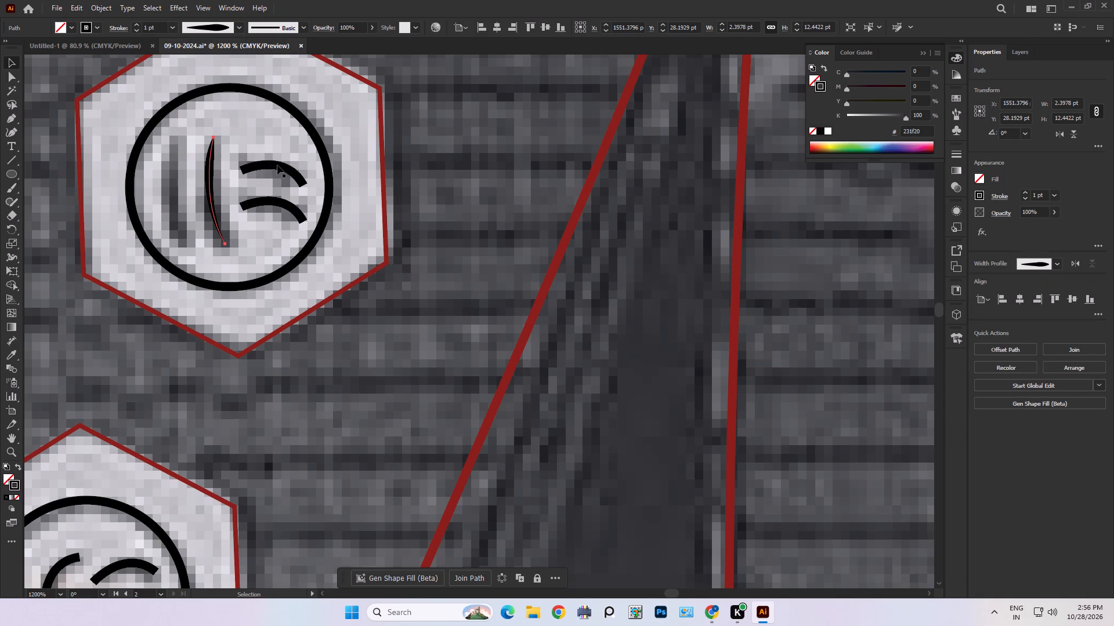
# Taper both short arcs beside the vertical stroke in the middle badge with Width Profile 1.
pyautogui.click(278, 166)
pyautogui.click(240, 28)
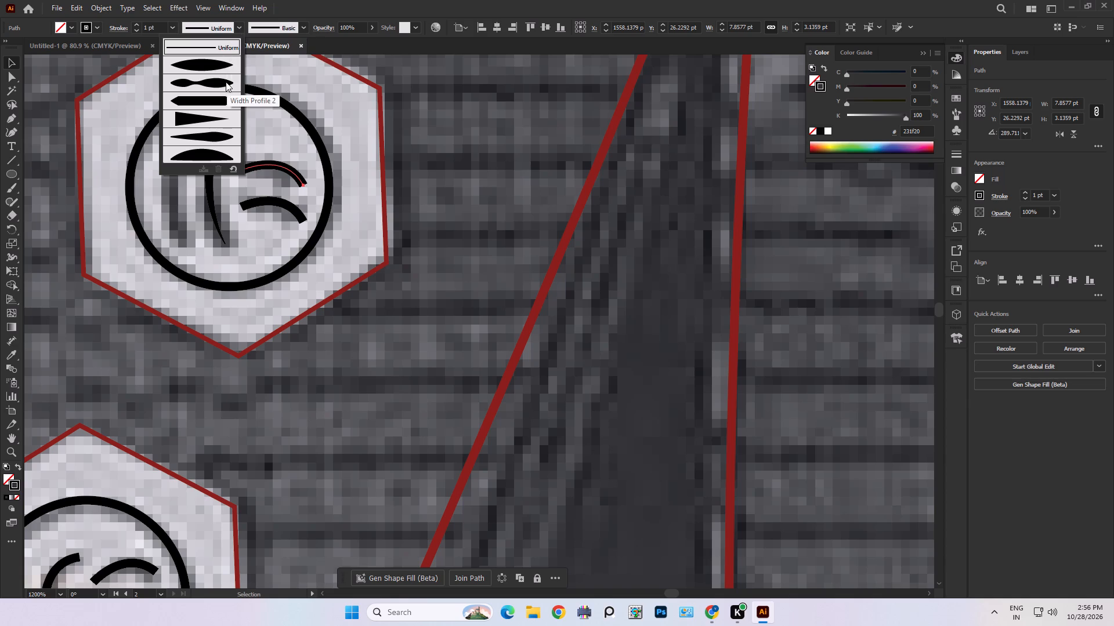
pyautogui.click(219, 64)
pyautogui.click(269, 201)
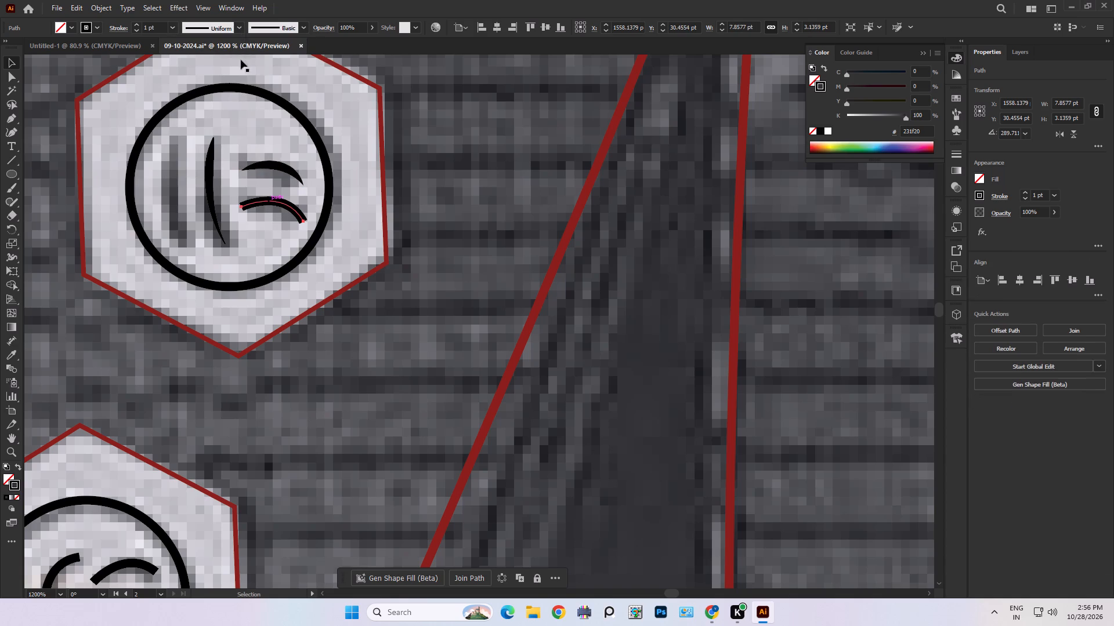
pyautogui.click(240, 28)
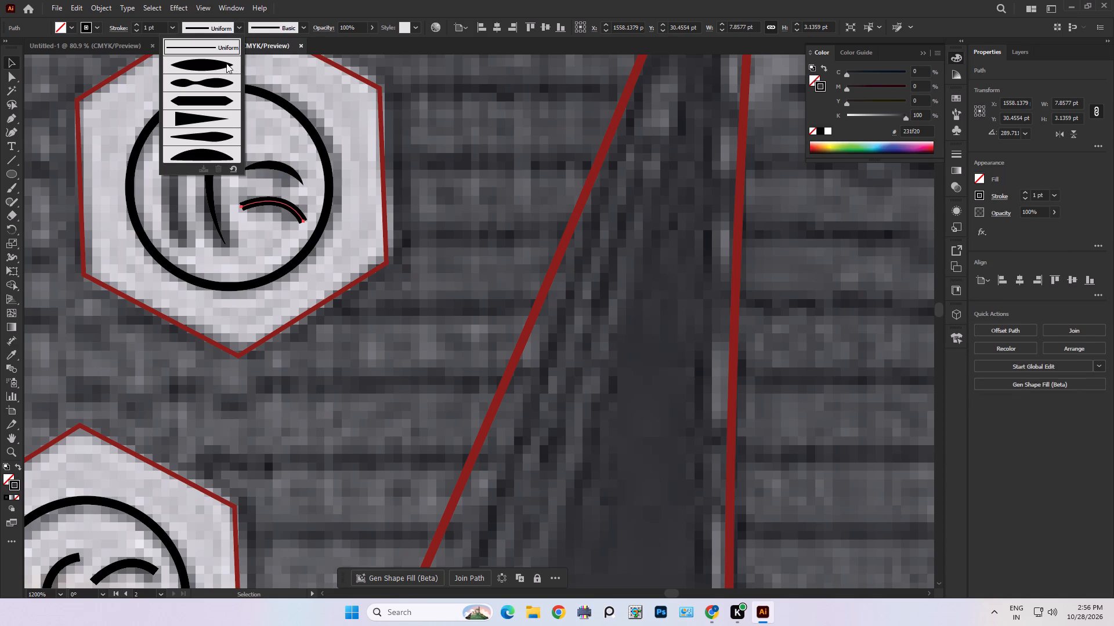
pyautogui.click(227, 83)
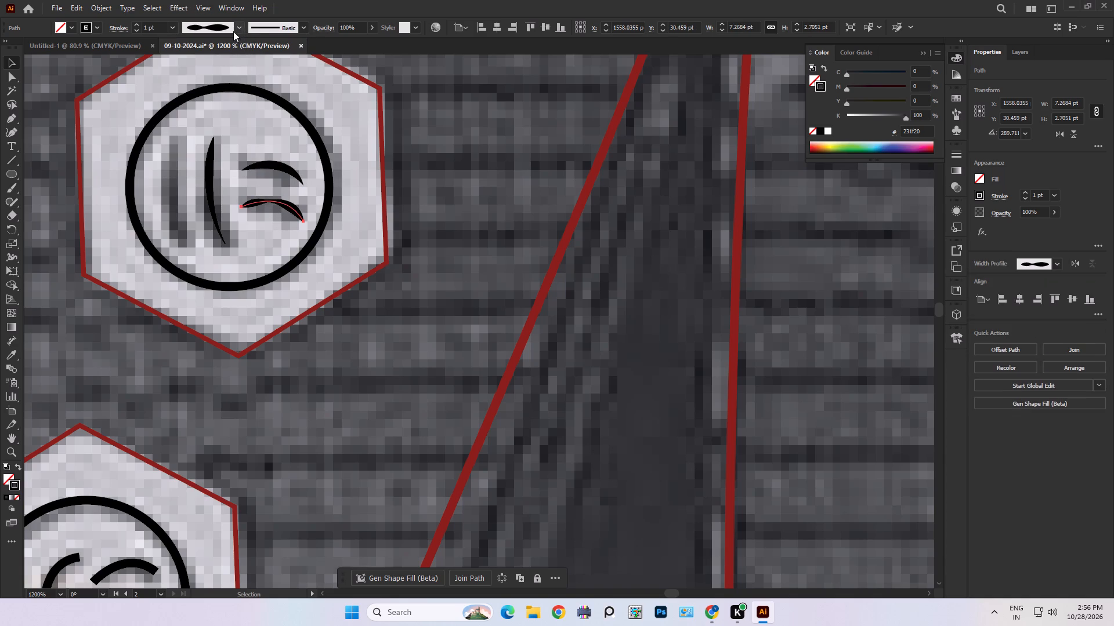
pyautogui.click(234, 26)
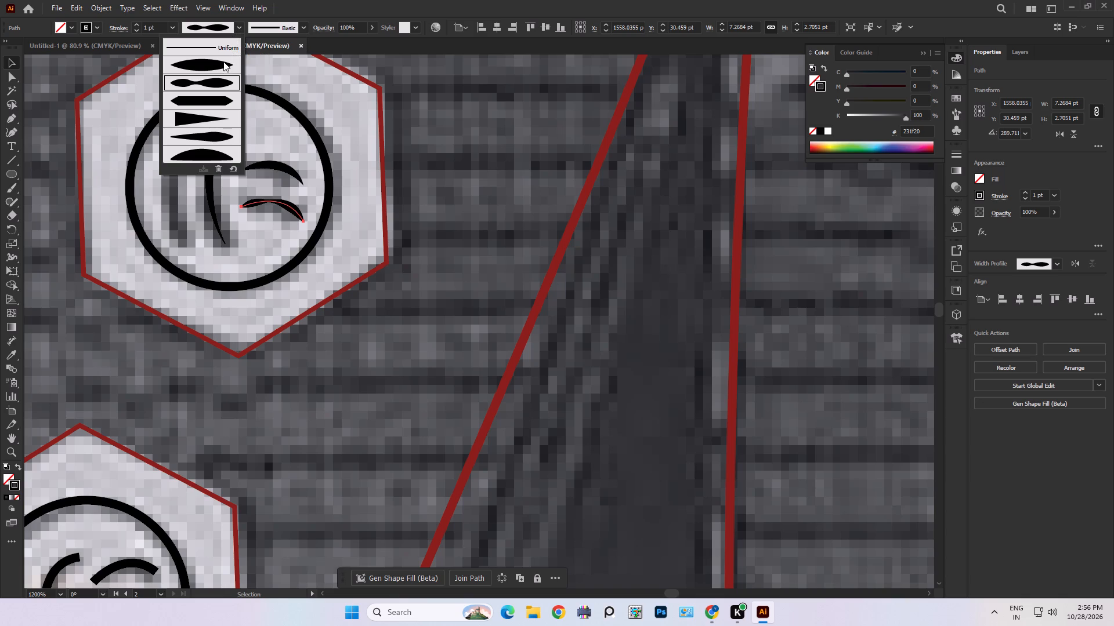
pyautogui.click(223, 61)
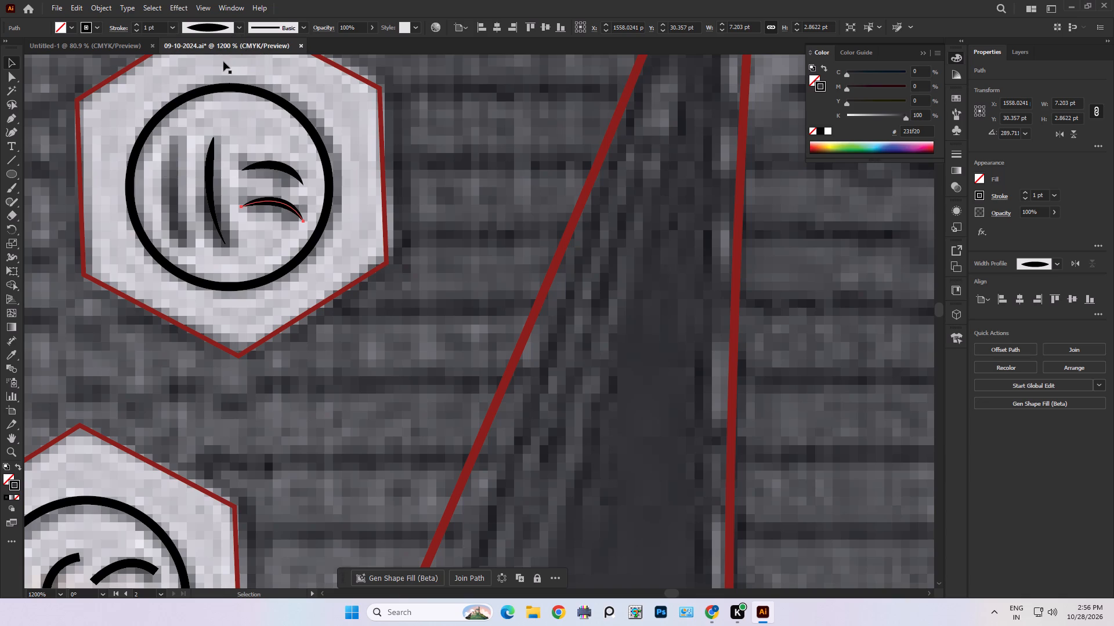
# Apply Width Profile 1 to all four swirl arcs inside the lowest hexagon badge's circle.
pyautogui.moveTo(224, 414); pyautogui.dragTo(347, 234, button='middle')
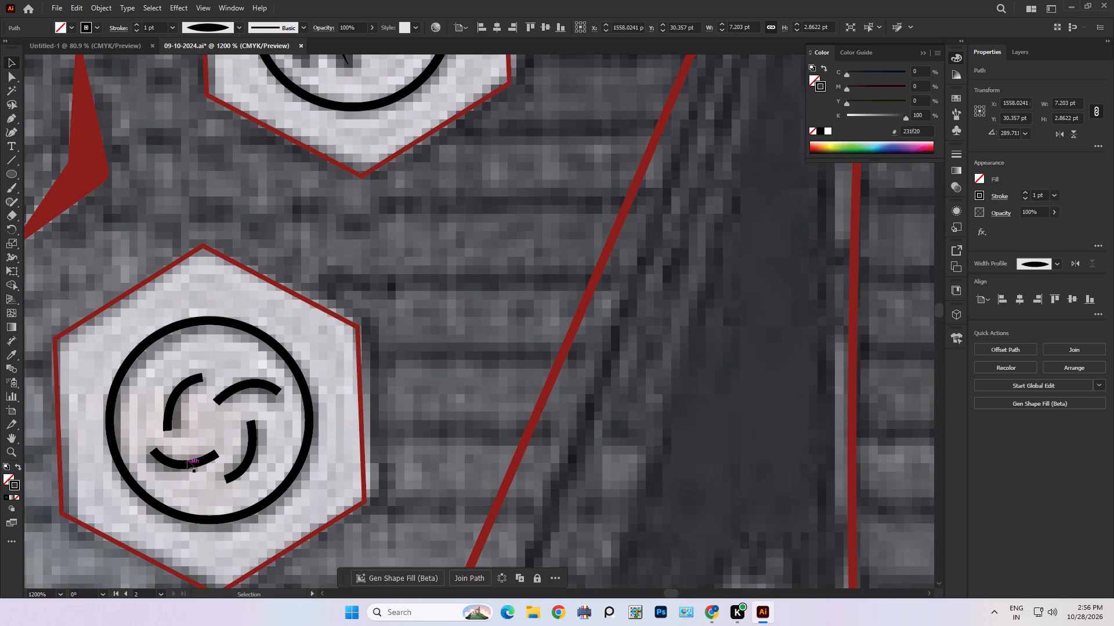
pyautogui.click(252, 382)
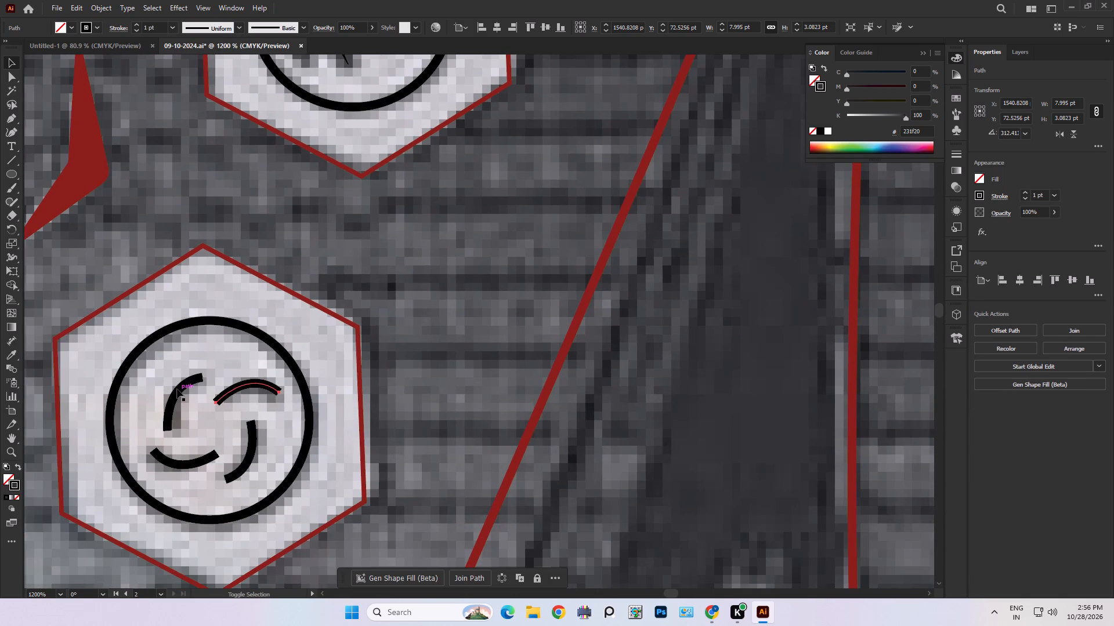
pyautogui.keyDown('shift'); pyautogui.click(177, 389); pyautogui.keyUp('shift')
pyautogui.keyDown('shift'); pyautogui.click(183, 465); pyautogui.keyUp('shift')
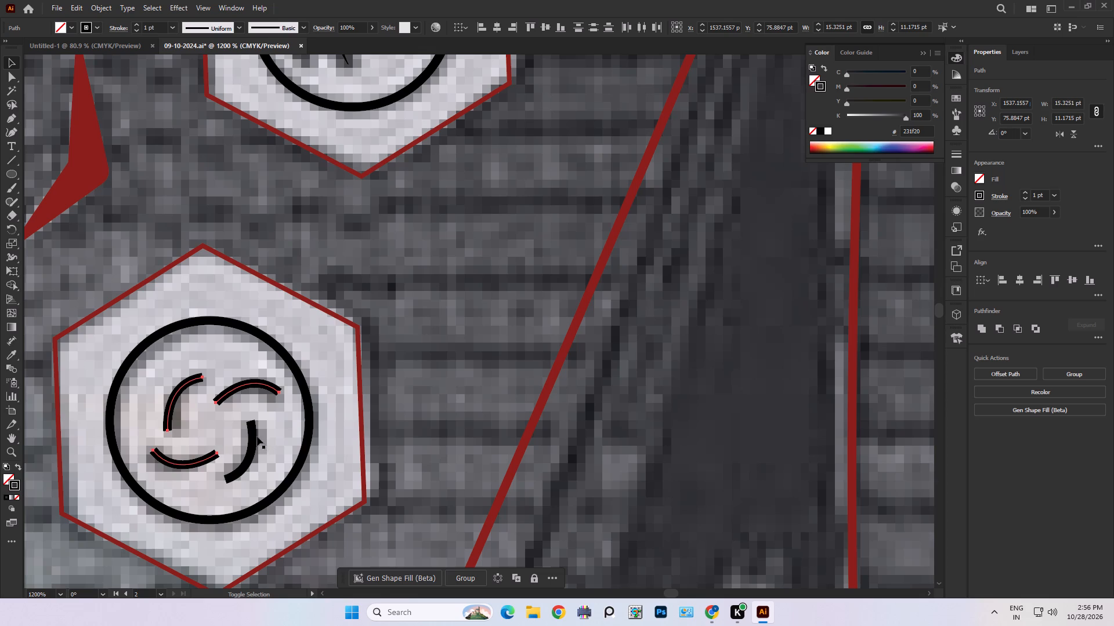
pyautogui.keyDown('shift'); pyautogui.click(253, 435); pyautogui.keyUp('shift')
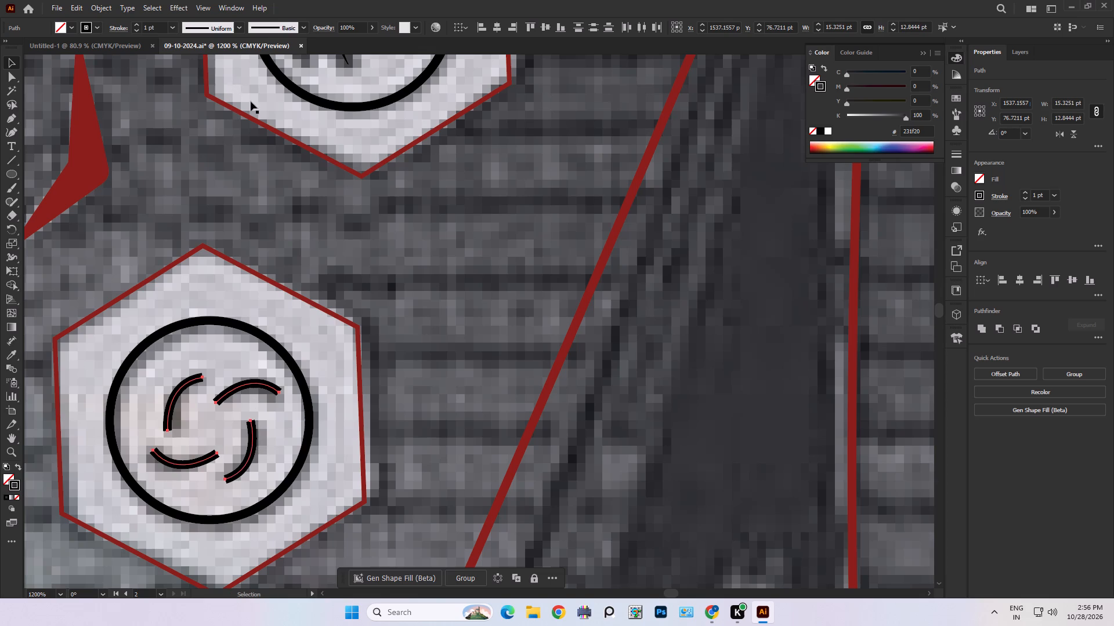
pyautogui.click(243, 27)
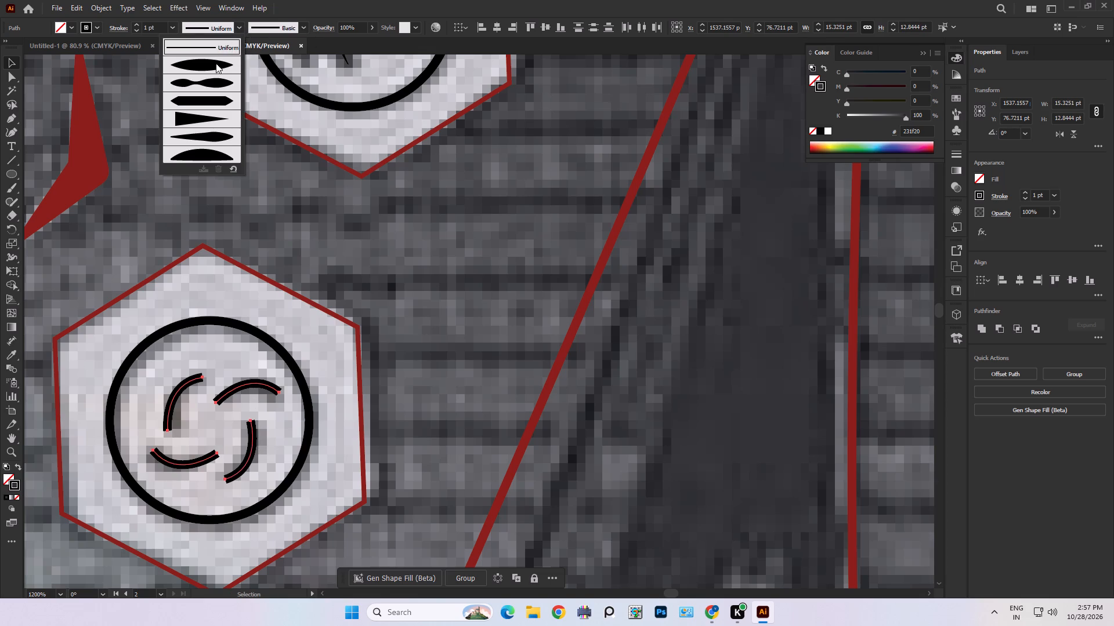
pyautogui.click(214, 63)
pyautogui.click(370, 291)
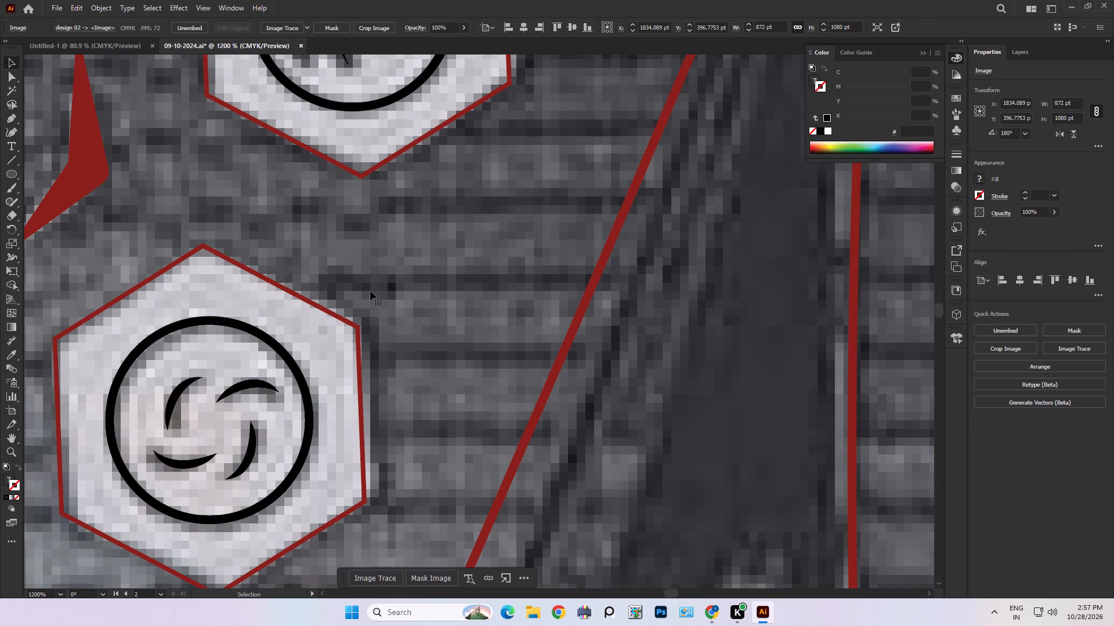
# Place a copy of the middle badge's tapered vertical stroke about 4.3 pt to its left, over the emblem's outer vertical stroke.
pyautogui.keyDown('alt'); pyautogui.scroll(-5, 327, 238); pyautogui.keyUp('alt')
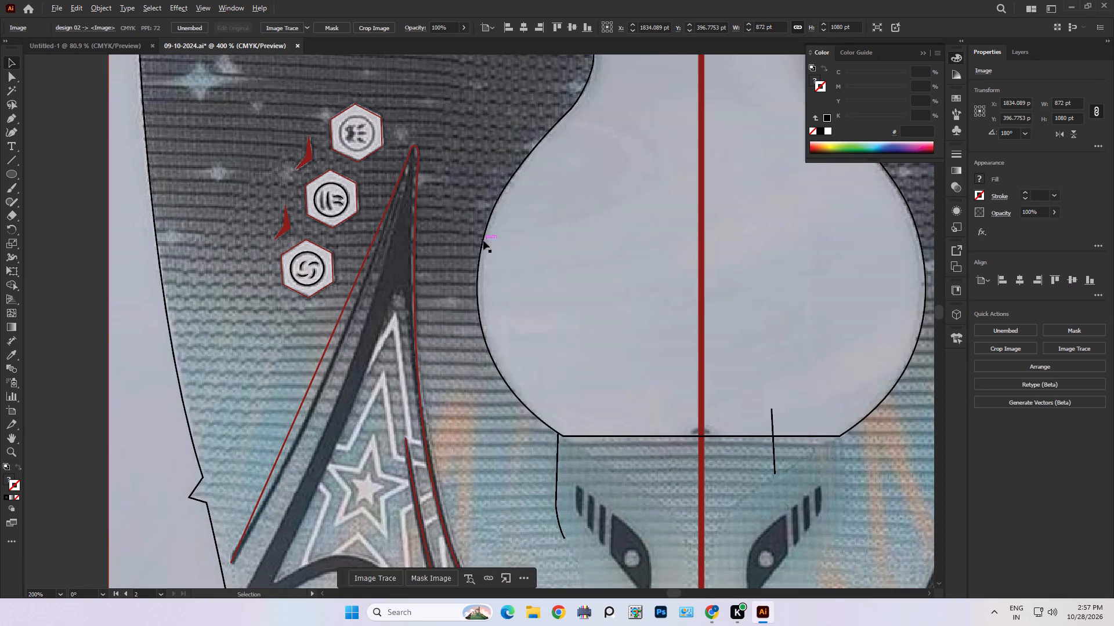
pyautogui.moveTo(483, 241); pyautogui.dragTo(334, 367, button='middle')
pyautogui.keyDown('alt'); pyautogui.scroll(-3, 542, 211); pyautogui.keyUp('alt')
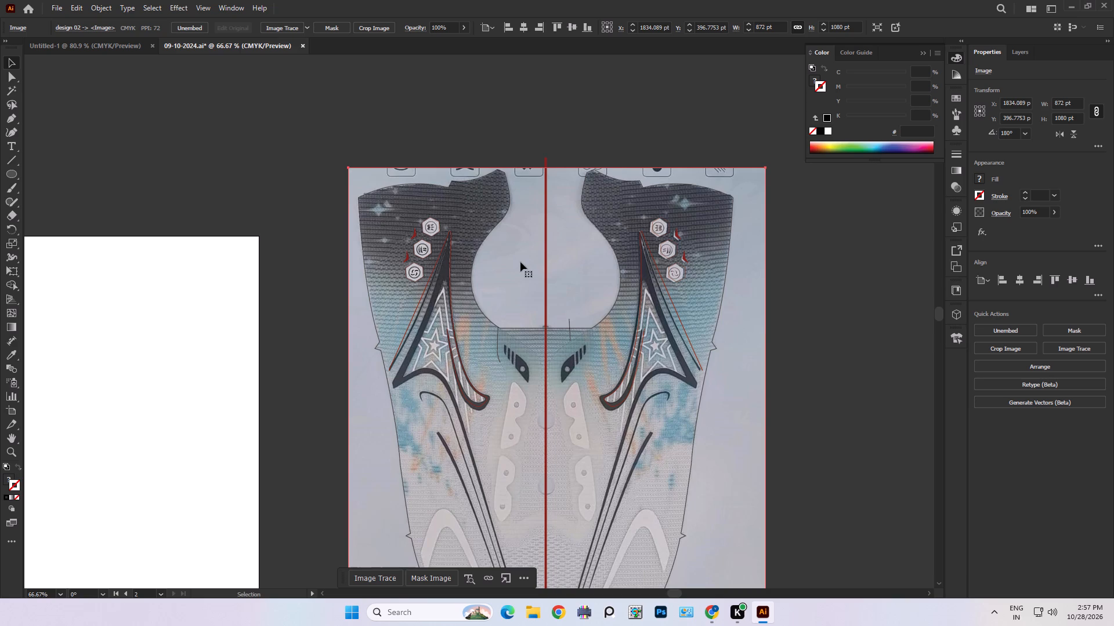
pyautogui.keyDown('alt'); pyautogui.scroll(5, 432, 240); pyautogui.keyUp('alt')
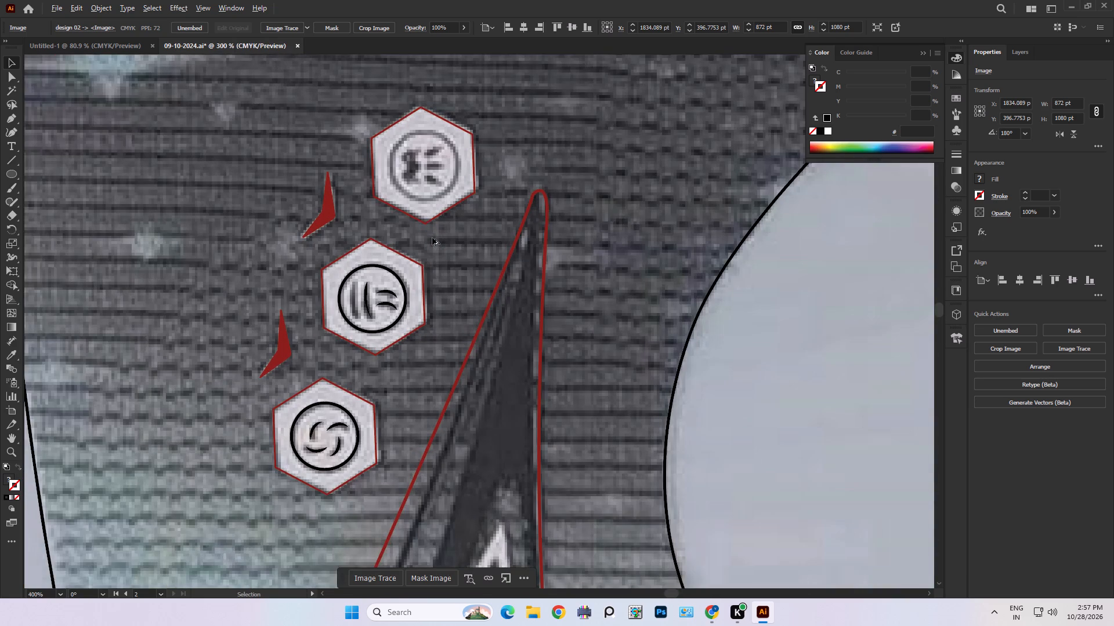
pyautogui.moveTo(432, 238); pyautogui.dragTo(443, 339, button='middle')
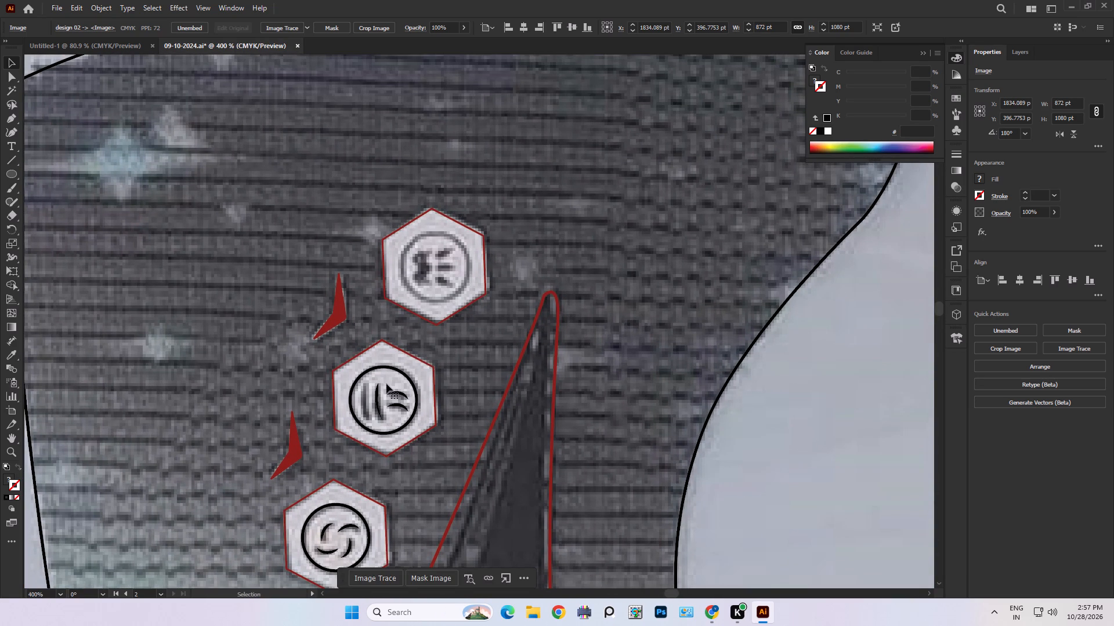
pyautogui.scroll(4, 375, 409)
pyautogui.keyDown('alt'); pyautogui.scroll(3, 380, 453); pyautogui.keyUp('alt')
pyautogui.moveTo(381, 452); pyautogui.dragTo(472, 310, button='middle')
pyautogui.click(463, 300)
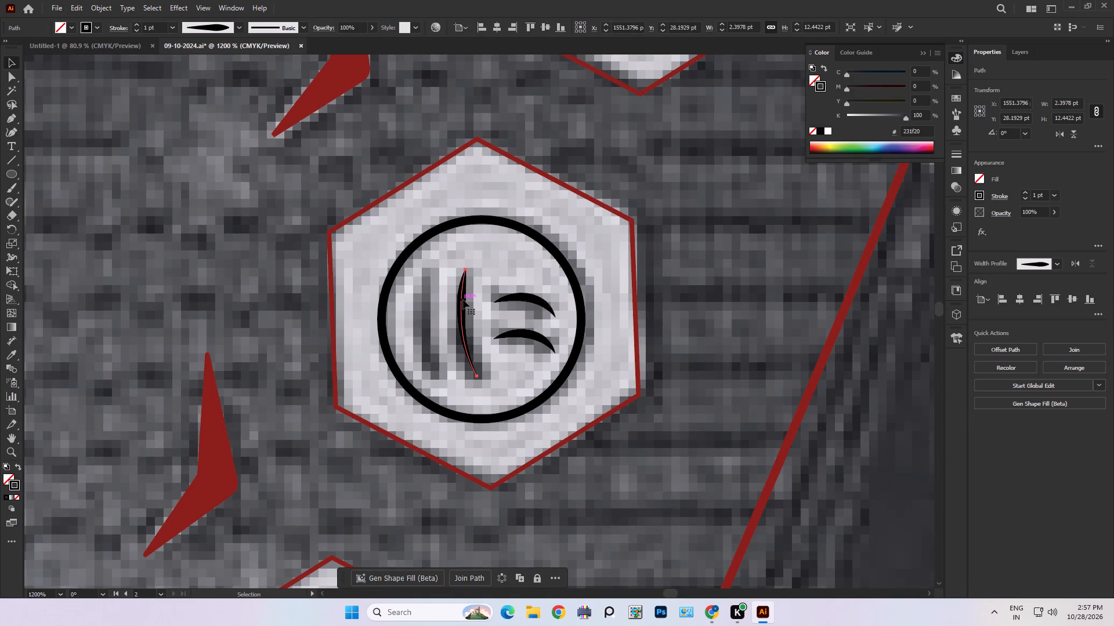
pyautogui.keyDown('alt'); pyautogui.moveTo(462, 300); pyautogui.dragTo(424, 301); pyautogui.keyUp('alt')
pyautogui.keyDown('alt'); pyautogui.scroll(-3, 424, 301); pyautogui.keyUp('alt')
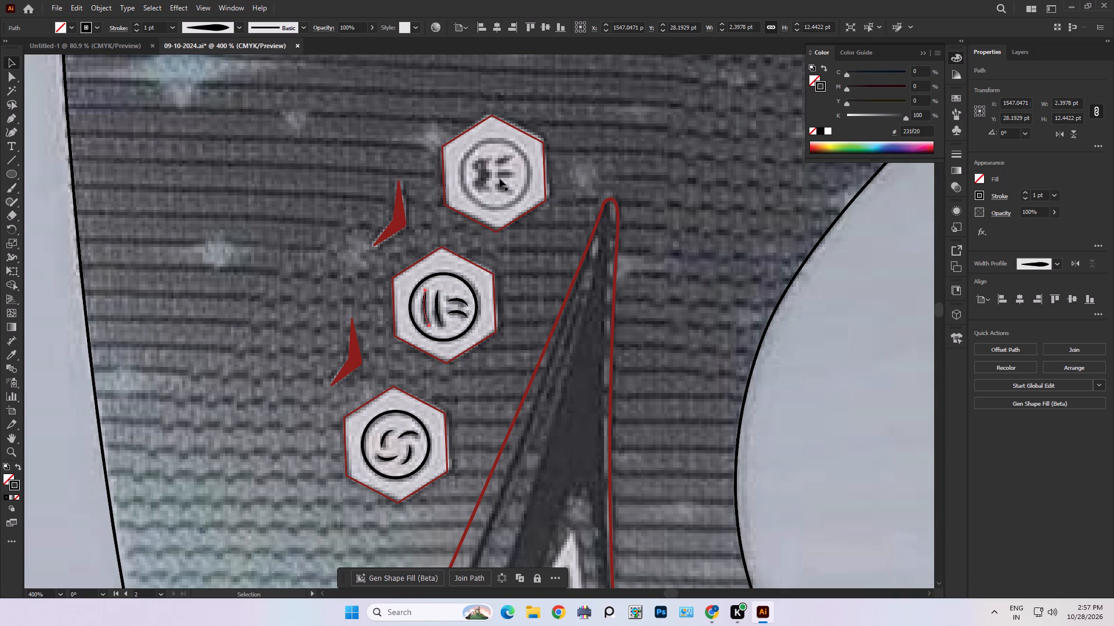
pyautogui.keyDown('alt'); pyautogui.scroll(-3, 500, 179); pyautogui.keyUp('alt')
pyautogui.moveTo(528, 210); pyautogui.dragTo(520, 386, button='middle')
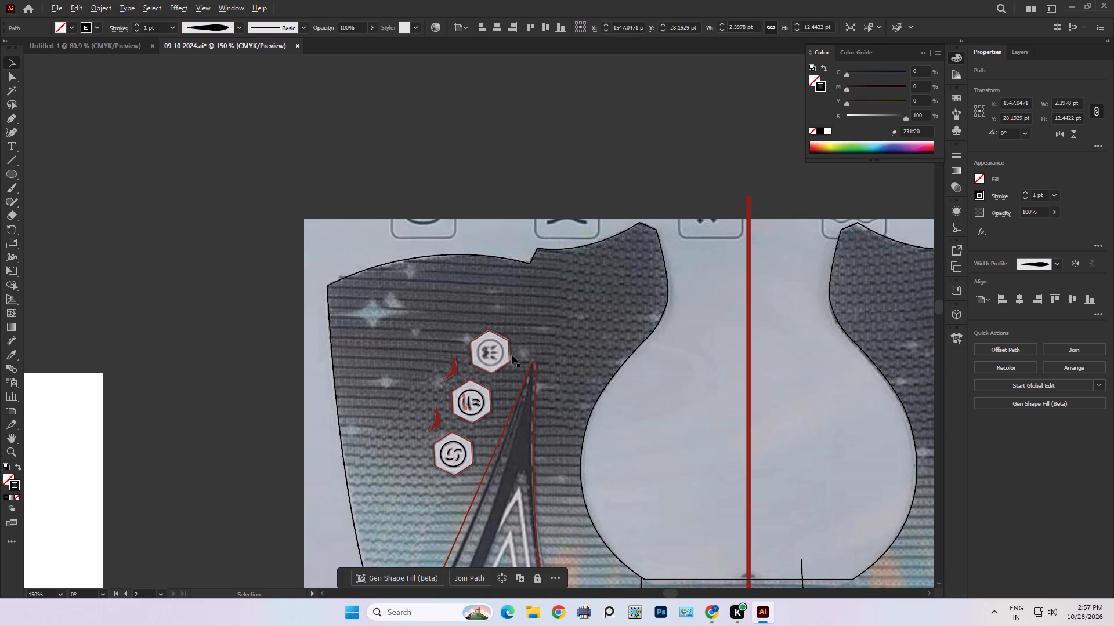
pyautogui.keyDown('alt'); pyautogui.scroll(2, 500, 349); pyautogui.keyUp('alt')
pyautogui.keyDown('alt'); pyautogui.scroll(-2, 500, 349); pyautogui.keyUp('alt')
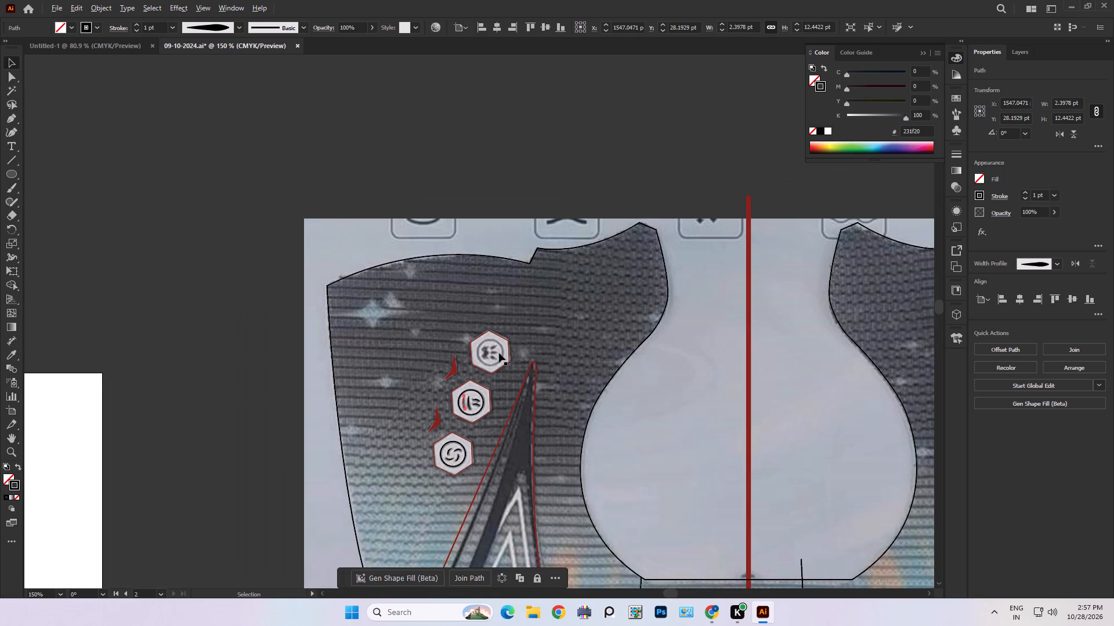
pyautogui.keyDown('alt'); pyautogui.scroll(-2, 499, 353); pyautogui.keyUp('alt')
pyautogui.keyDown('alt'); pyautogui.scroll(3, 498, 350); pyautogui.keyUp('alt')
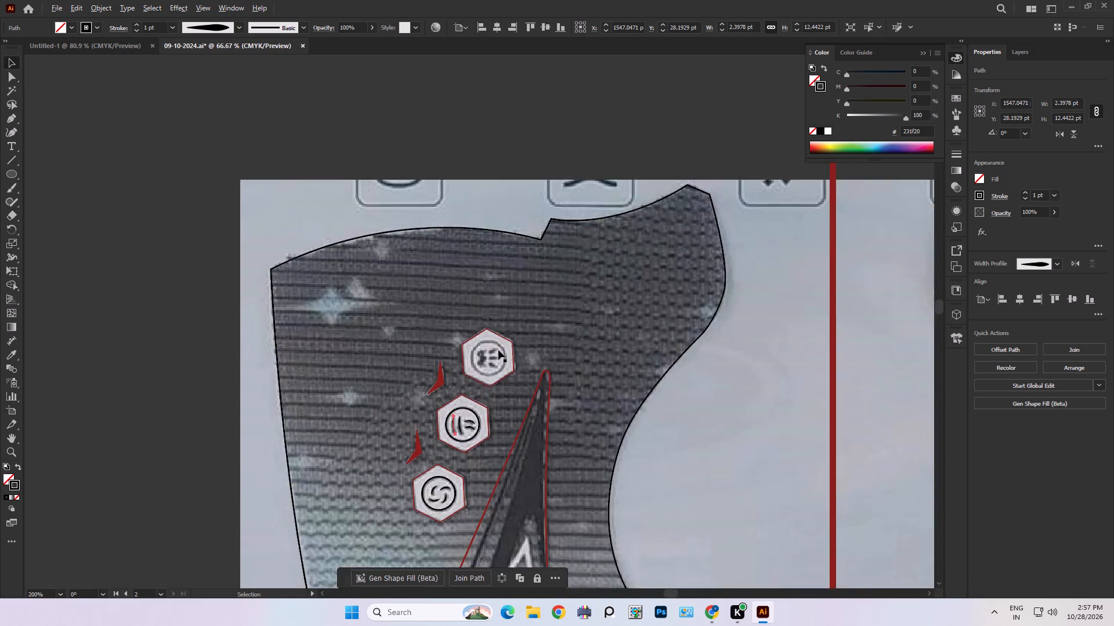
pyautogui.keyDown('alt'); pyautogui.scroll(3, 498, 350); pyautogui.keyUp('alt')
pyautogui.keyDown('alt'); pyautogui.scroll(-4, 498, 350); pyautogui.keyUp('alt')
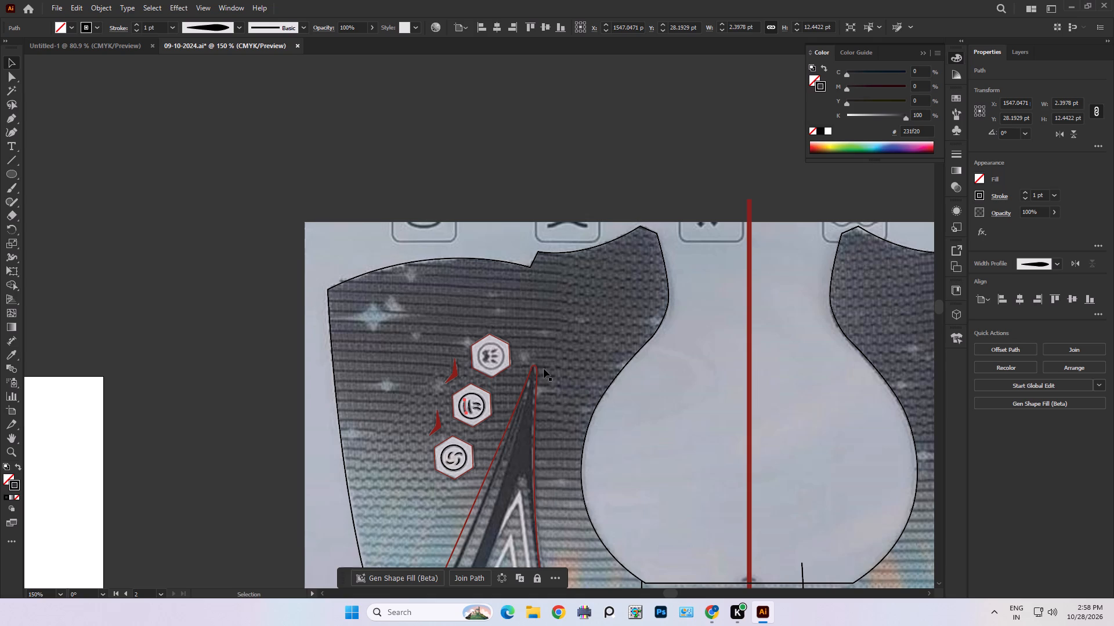
# Delete the stray short vertical line crossing the straight bottom edge of the collar opening, right of the red centre line.
pyautogui.moveTo(625, 478); pyautogui.dragTo(565, 378, button='middle')
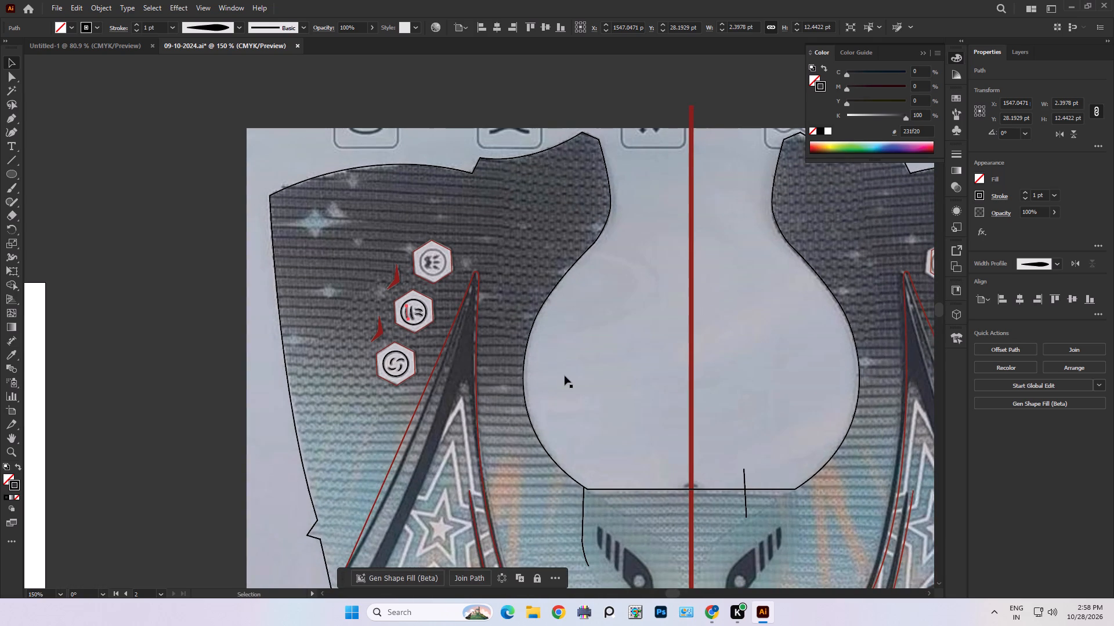
pyautogui.keyDown('alt'); pyautogui.scroll(-3, 565, 376); pyautogui.keyUp('alt')
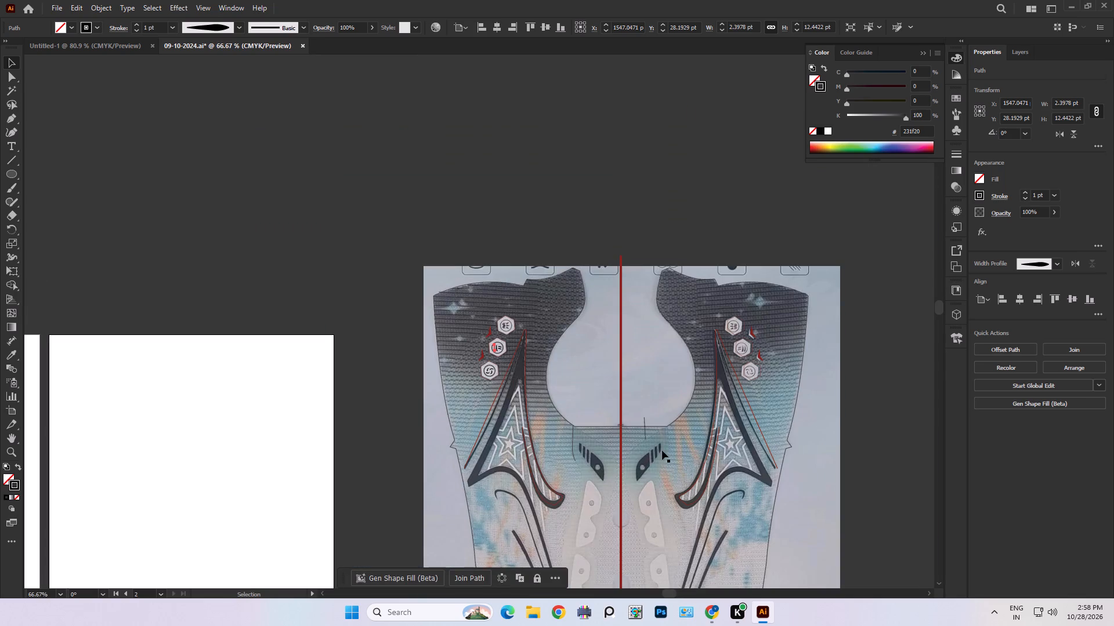
pyautogui.keyDown('alt'); pyautogui.scroll(3, 653, 438); pyautogui.keyUp('alt')
pyautogui.click(631, 410)
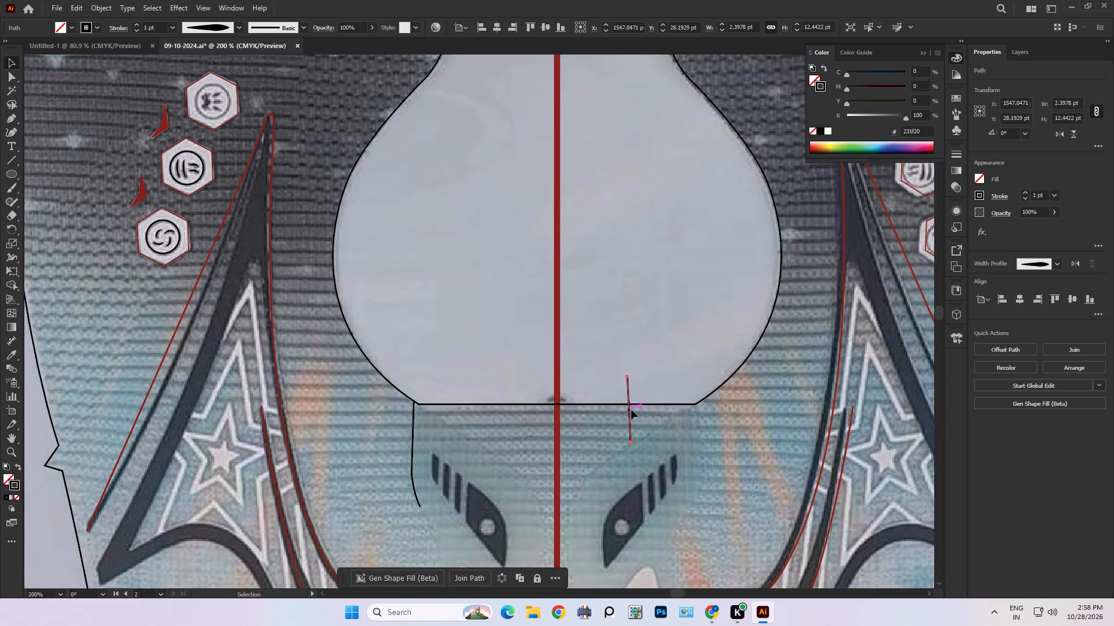
pyautogui.press('Delete')
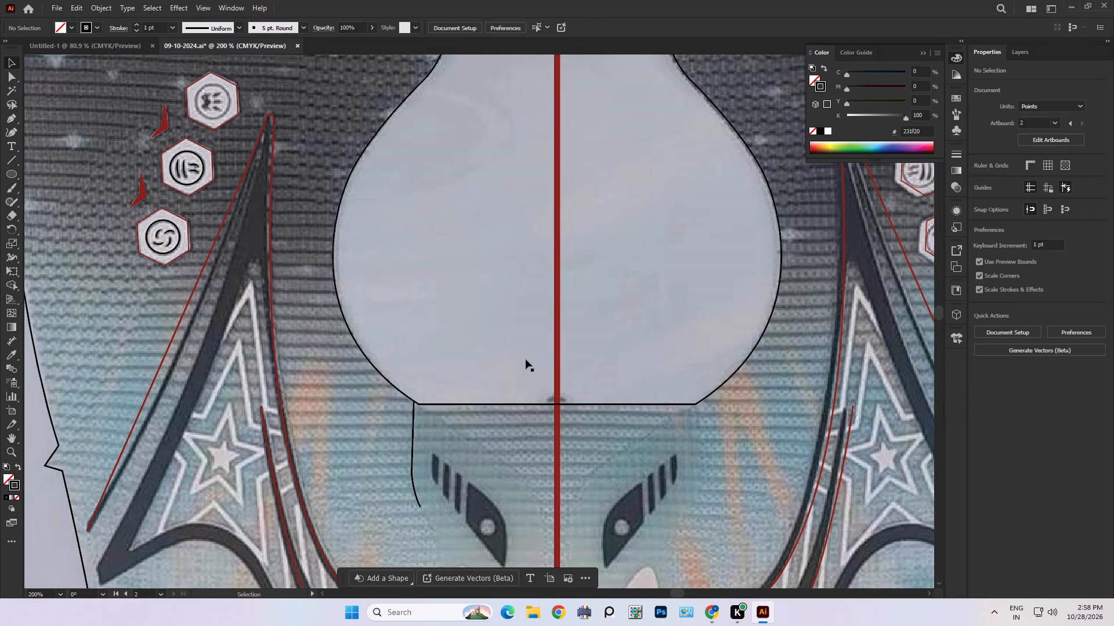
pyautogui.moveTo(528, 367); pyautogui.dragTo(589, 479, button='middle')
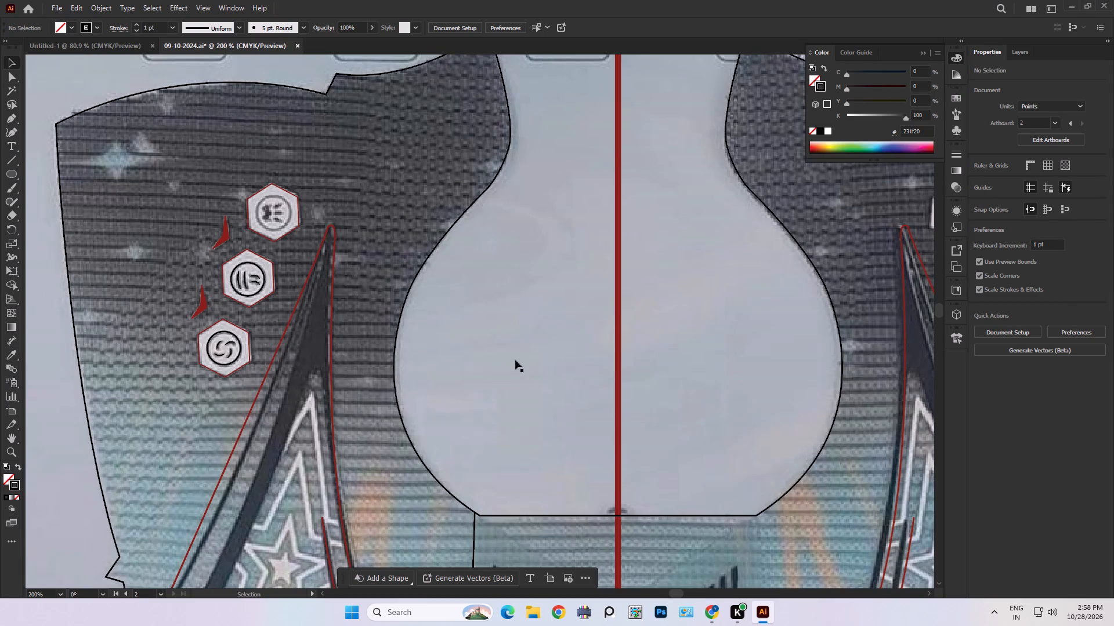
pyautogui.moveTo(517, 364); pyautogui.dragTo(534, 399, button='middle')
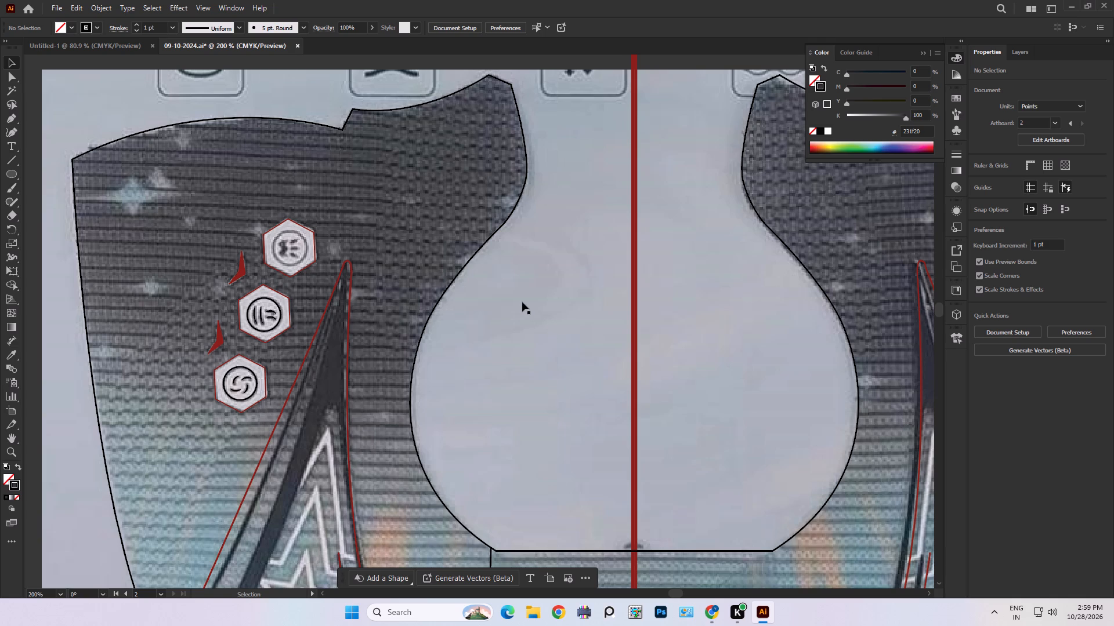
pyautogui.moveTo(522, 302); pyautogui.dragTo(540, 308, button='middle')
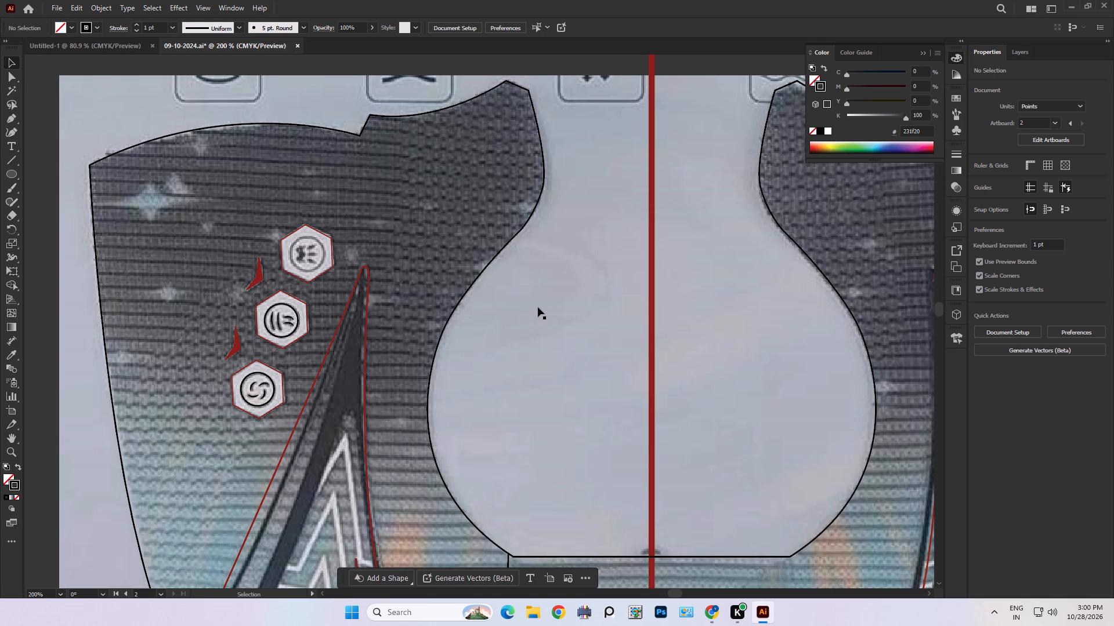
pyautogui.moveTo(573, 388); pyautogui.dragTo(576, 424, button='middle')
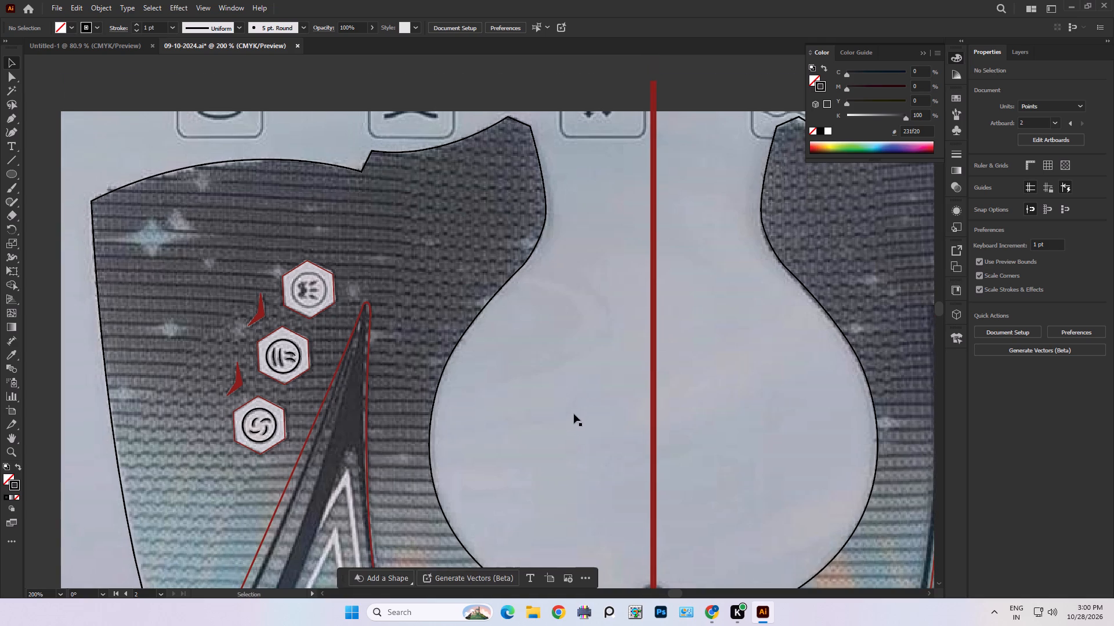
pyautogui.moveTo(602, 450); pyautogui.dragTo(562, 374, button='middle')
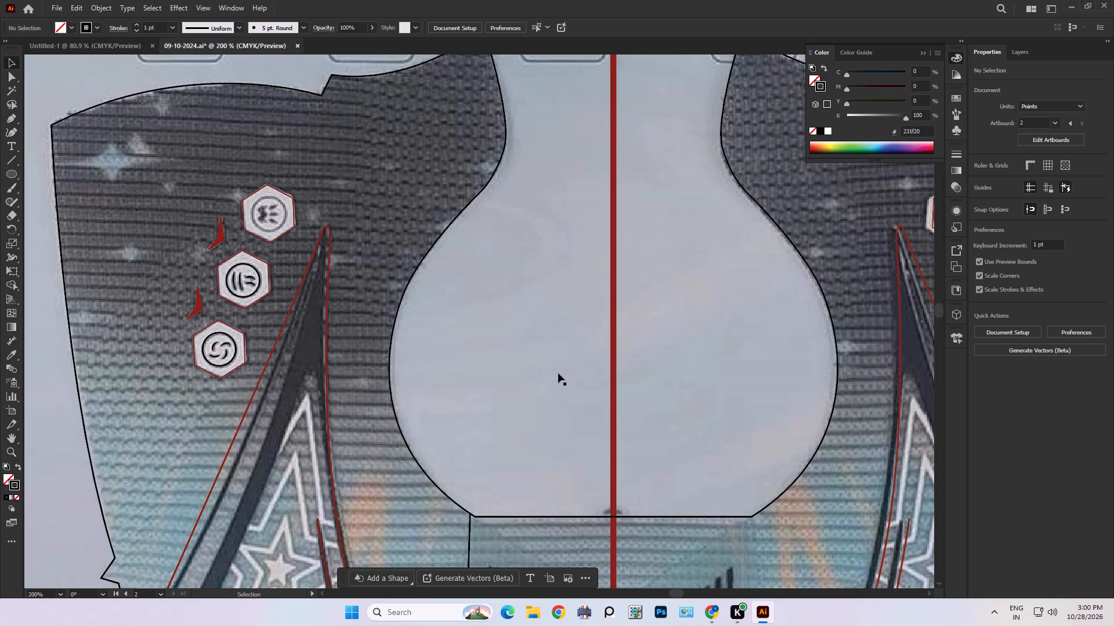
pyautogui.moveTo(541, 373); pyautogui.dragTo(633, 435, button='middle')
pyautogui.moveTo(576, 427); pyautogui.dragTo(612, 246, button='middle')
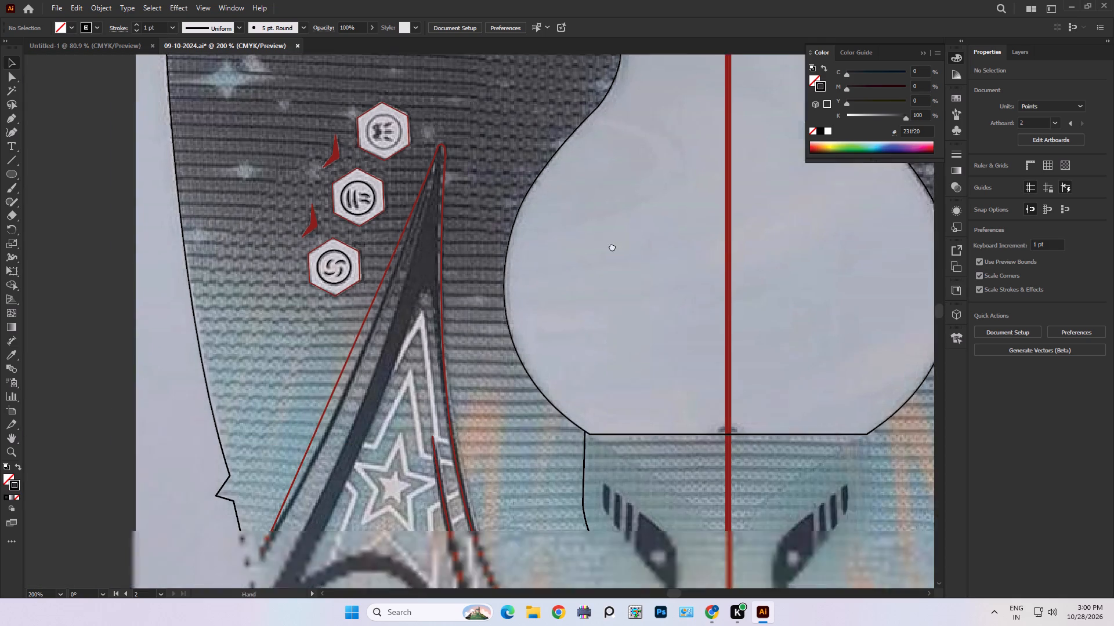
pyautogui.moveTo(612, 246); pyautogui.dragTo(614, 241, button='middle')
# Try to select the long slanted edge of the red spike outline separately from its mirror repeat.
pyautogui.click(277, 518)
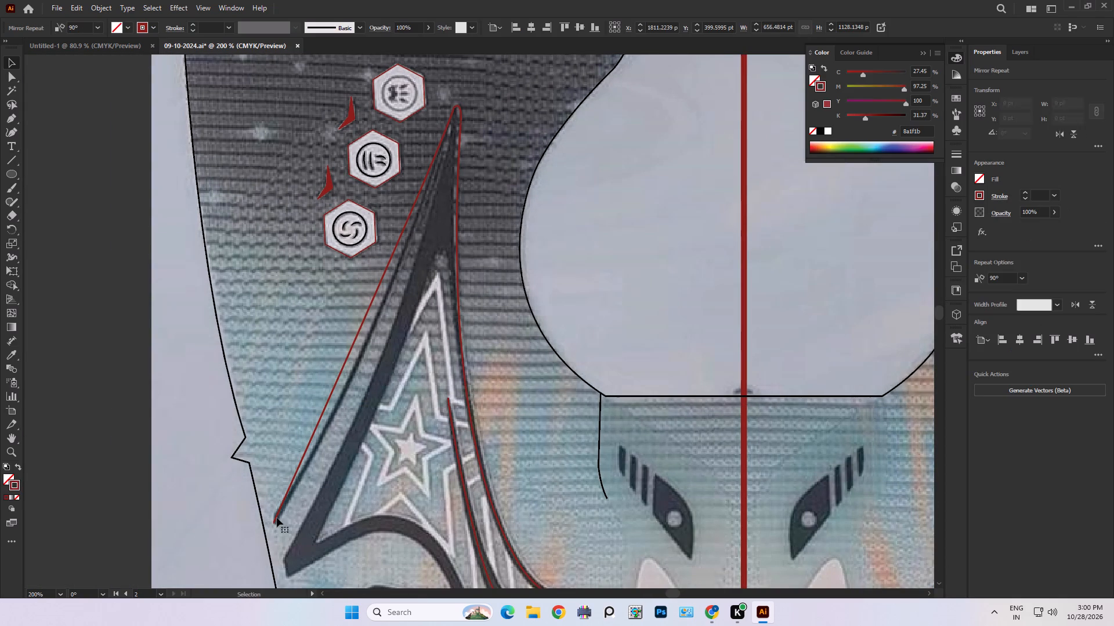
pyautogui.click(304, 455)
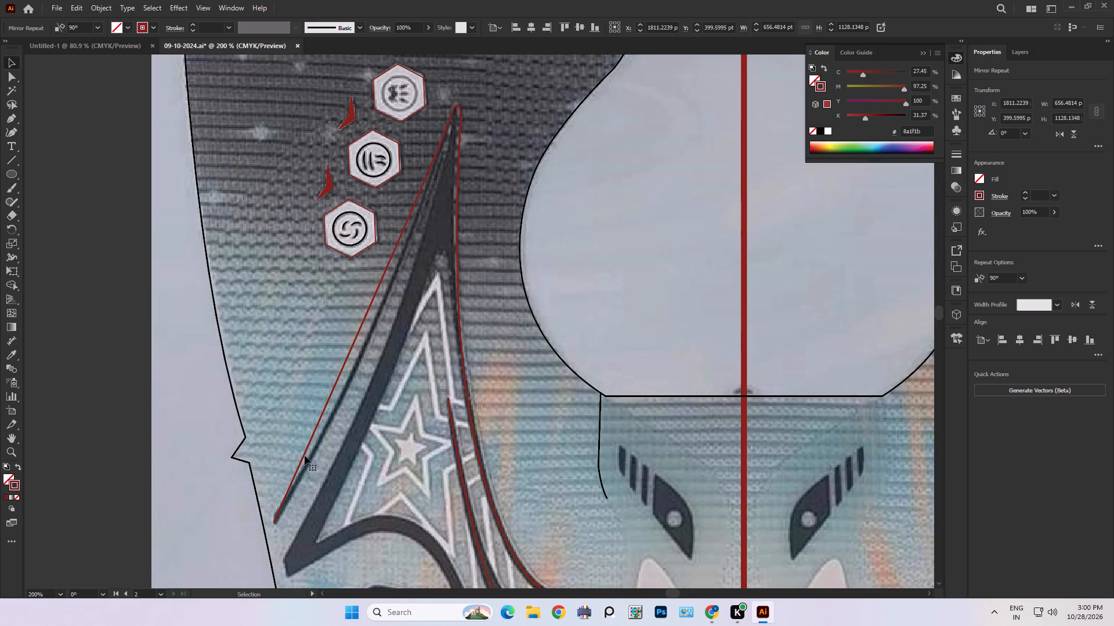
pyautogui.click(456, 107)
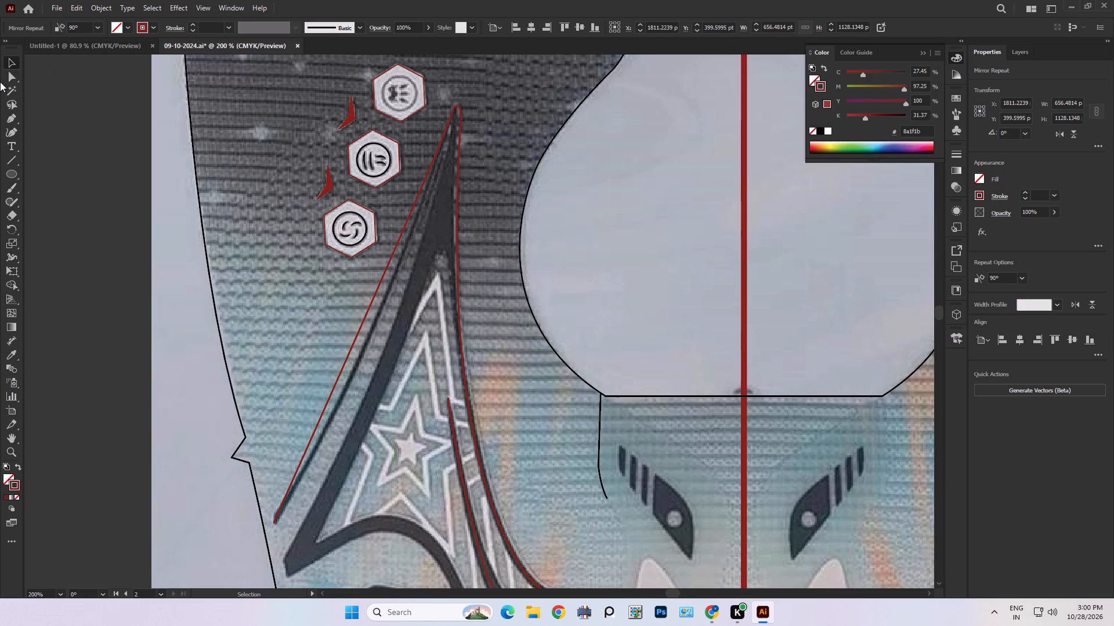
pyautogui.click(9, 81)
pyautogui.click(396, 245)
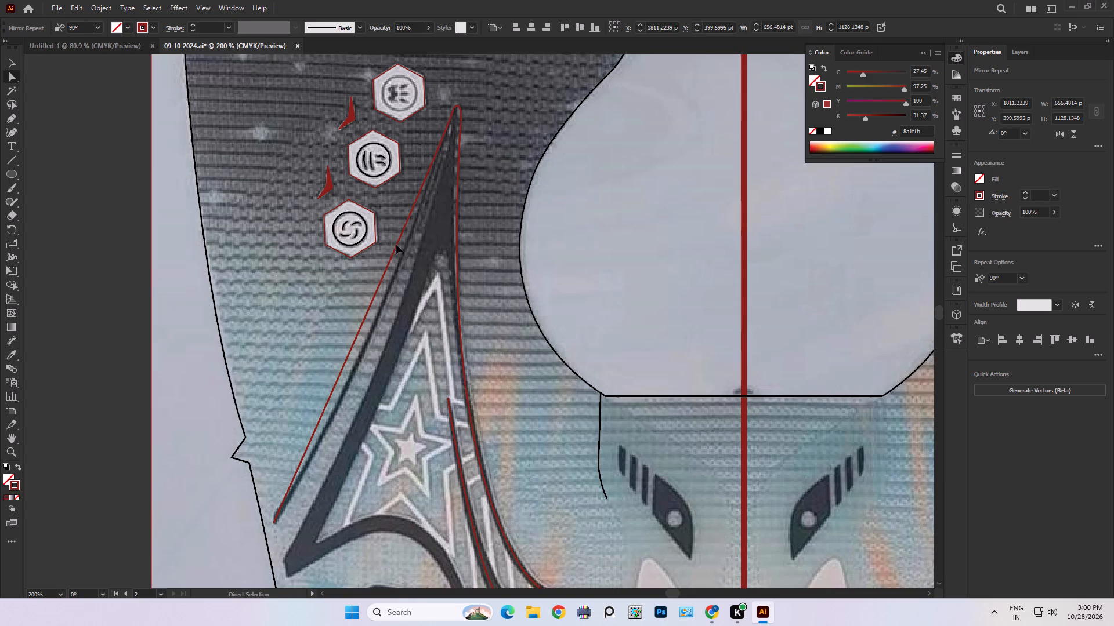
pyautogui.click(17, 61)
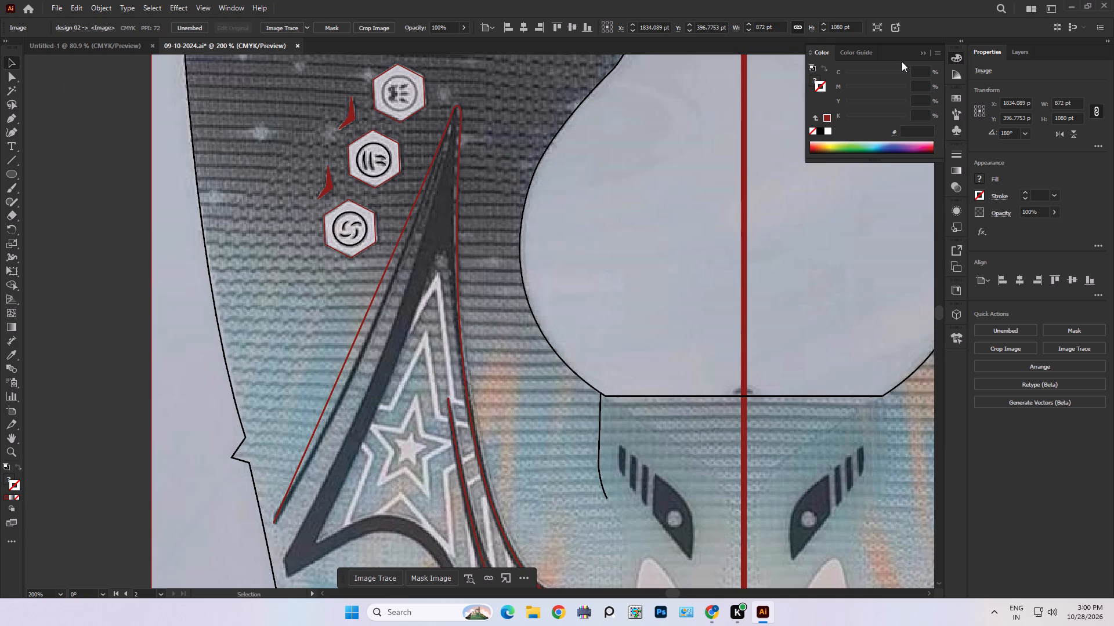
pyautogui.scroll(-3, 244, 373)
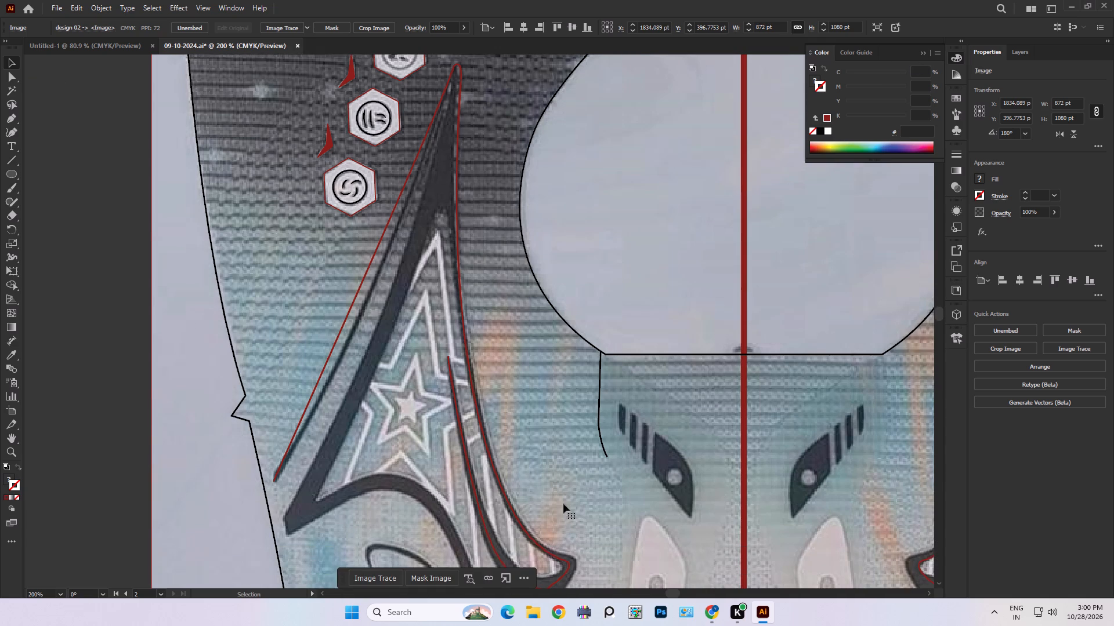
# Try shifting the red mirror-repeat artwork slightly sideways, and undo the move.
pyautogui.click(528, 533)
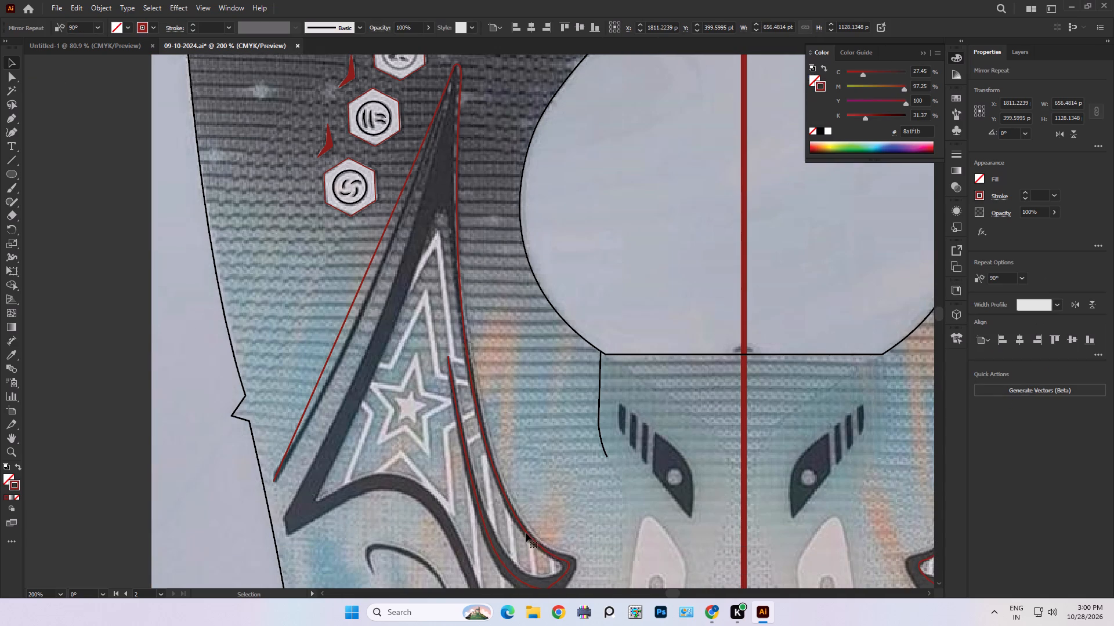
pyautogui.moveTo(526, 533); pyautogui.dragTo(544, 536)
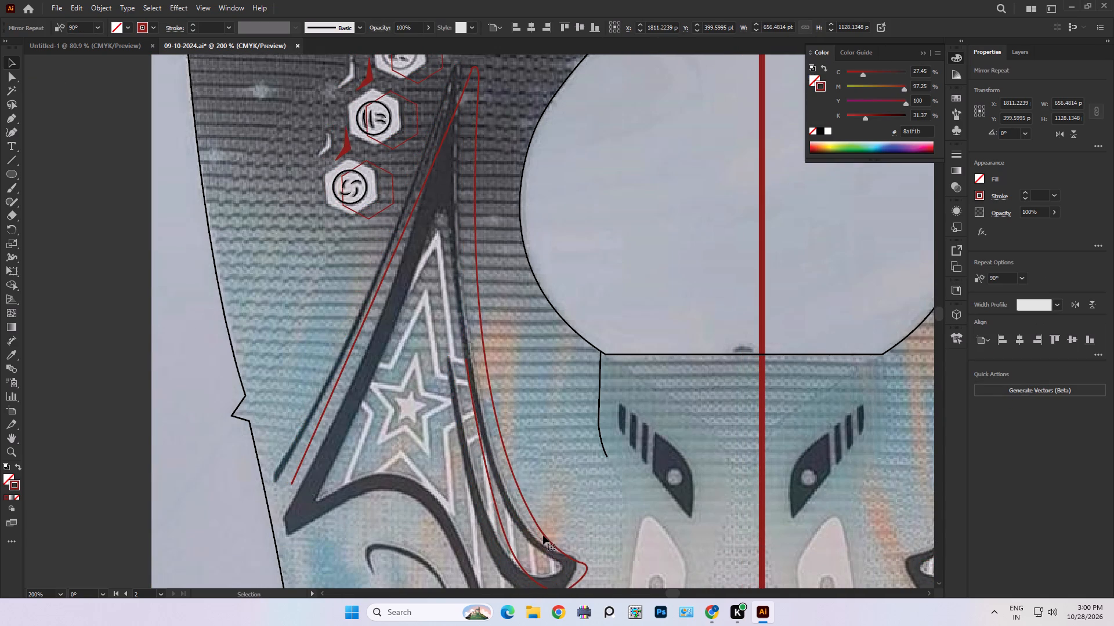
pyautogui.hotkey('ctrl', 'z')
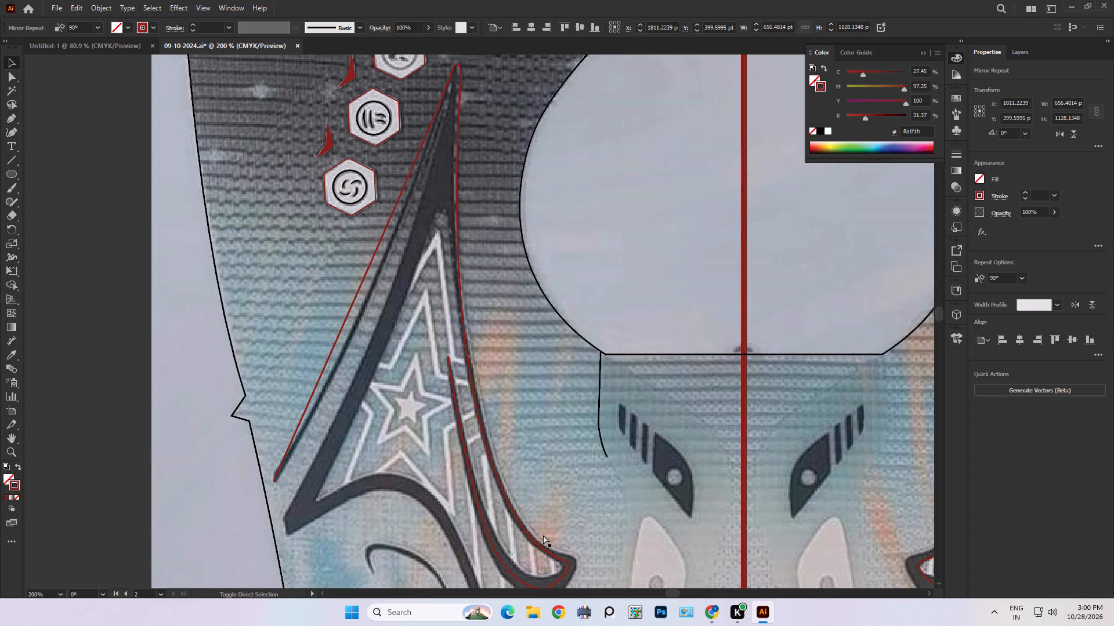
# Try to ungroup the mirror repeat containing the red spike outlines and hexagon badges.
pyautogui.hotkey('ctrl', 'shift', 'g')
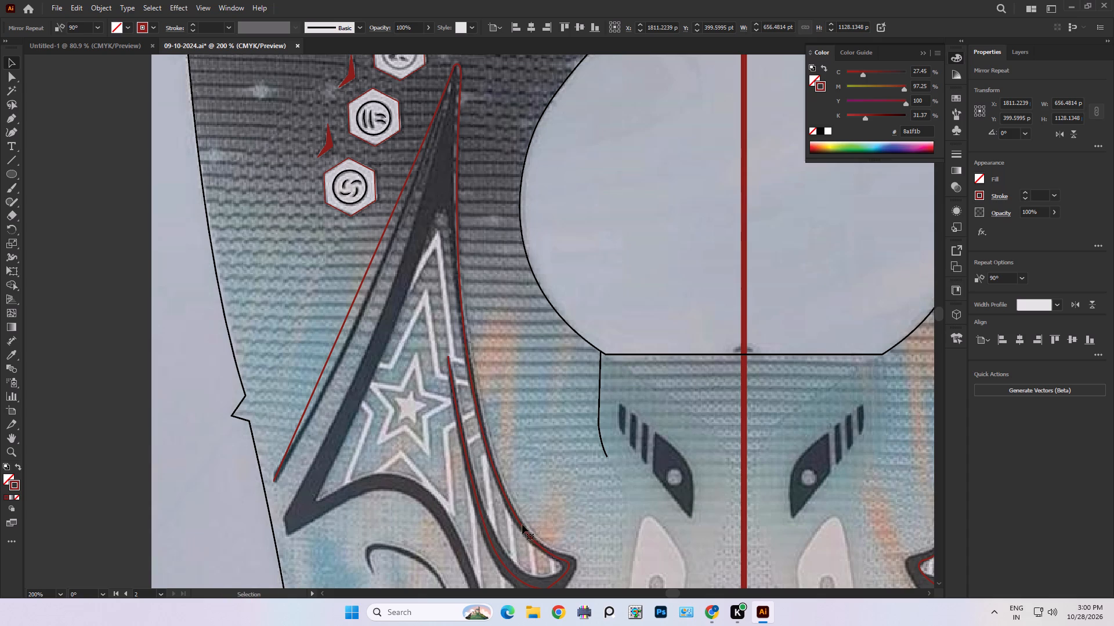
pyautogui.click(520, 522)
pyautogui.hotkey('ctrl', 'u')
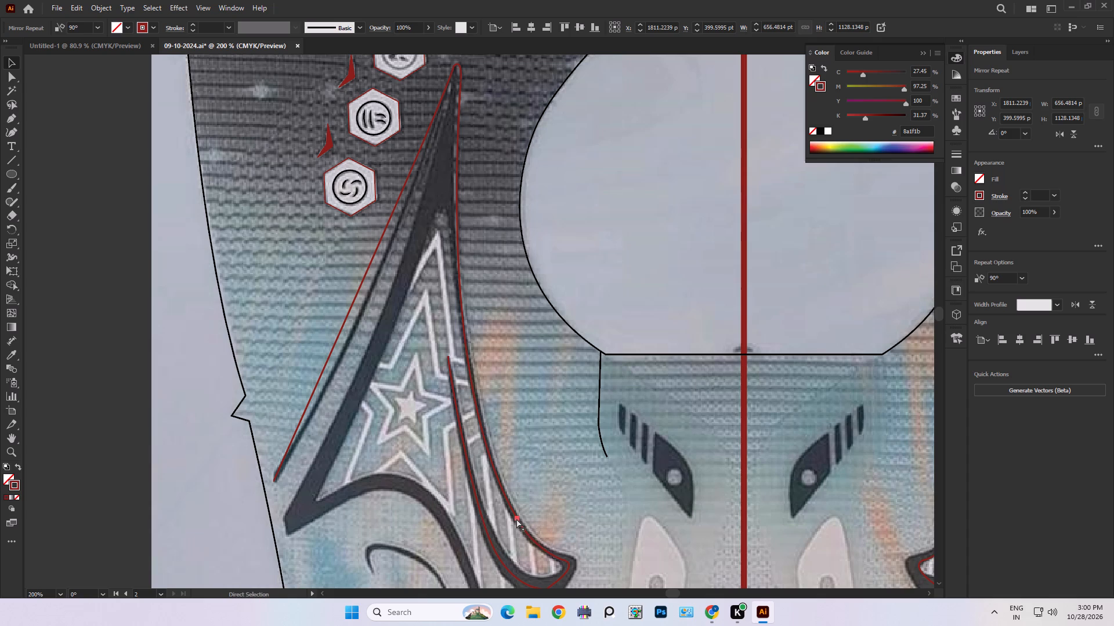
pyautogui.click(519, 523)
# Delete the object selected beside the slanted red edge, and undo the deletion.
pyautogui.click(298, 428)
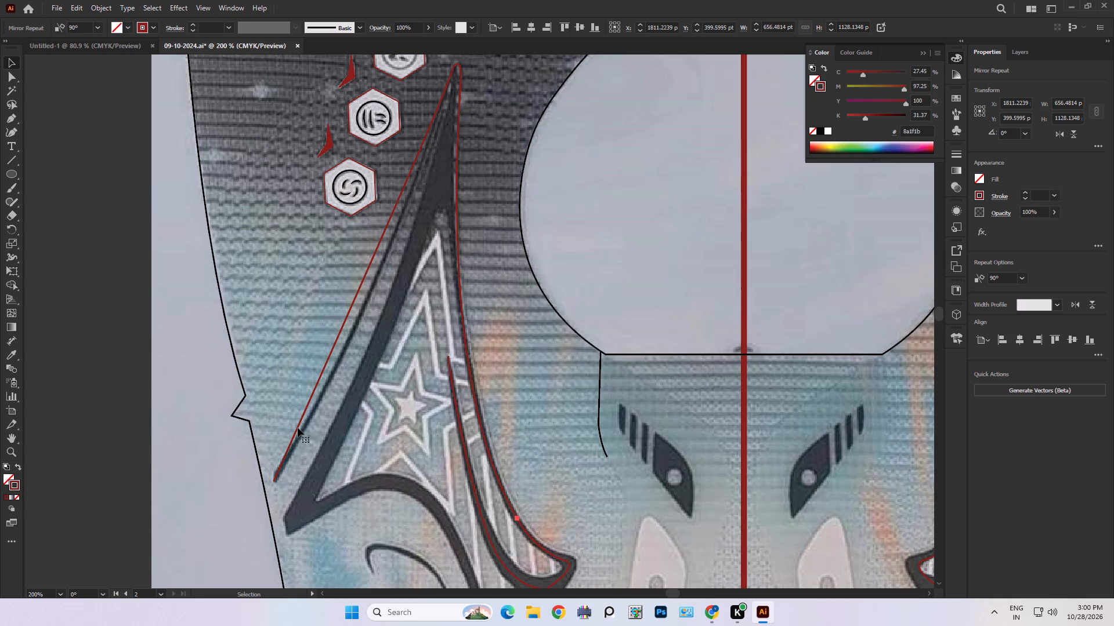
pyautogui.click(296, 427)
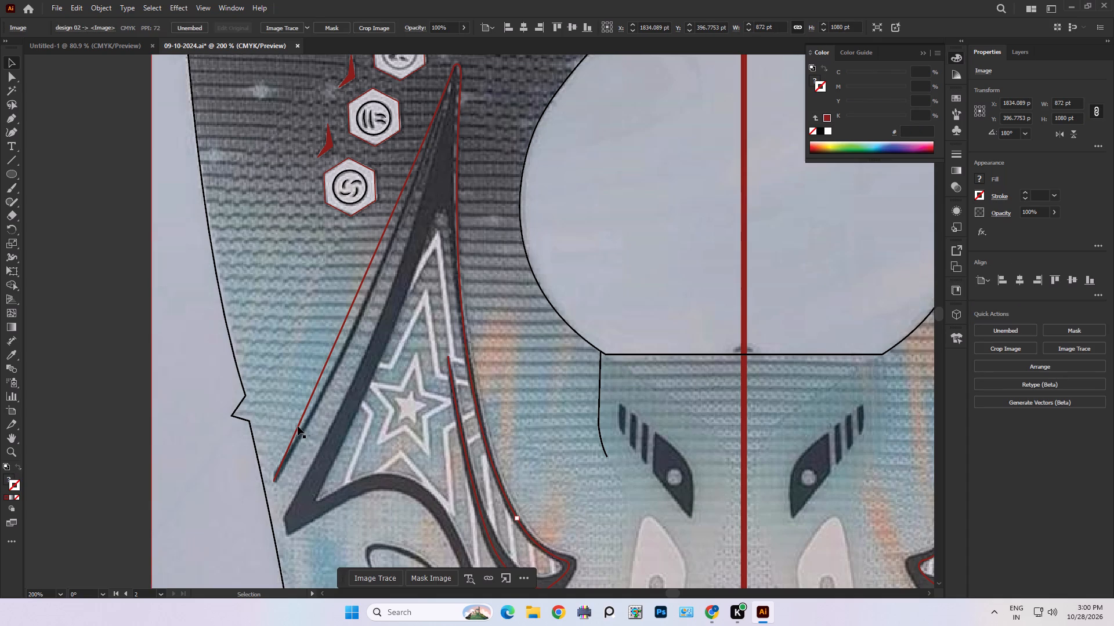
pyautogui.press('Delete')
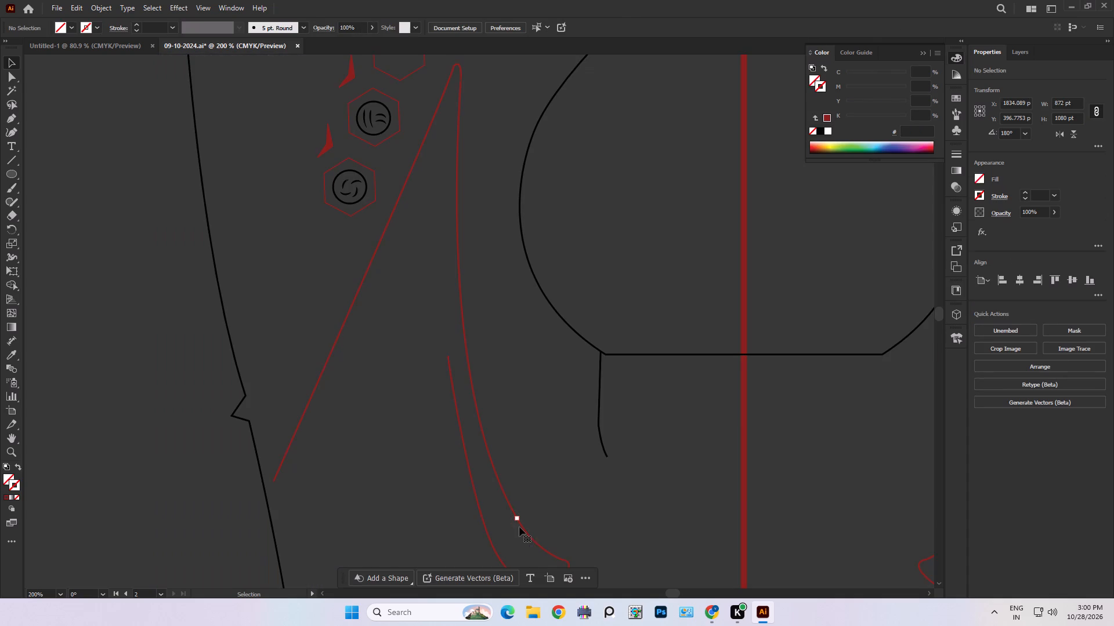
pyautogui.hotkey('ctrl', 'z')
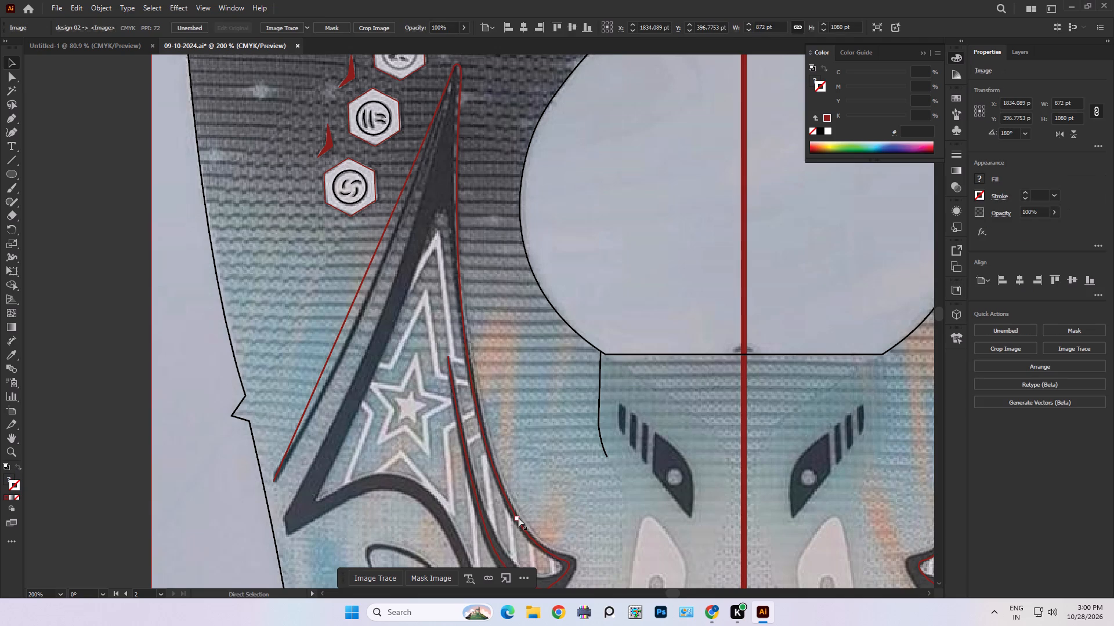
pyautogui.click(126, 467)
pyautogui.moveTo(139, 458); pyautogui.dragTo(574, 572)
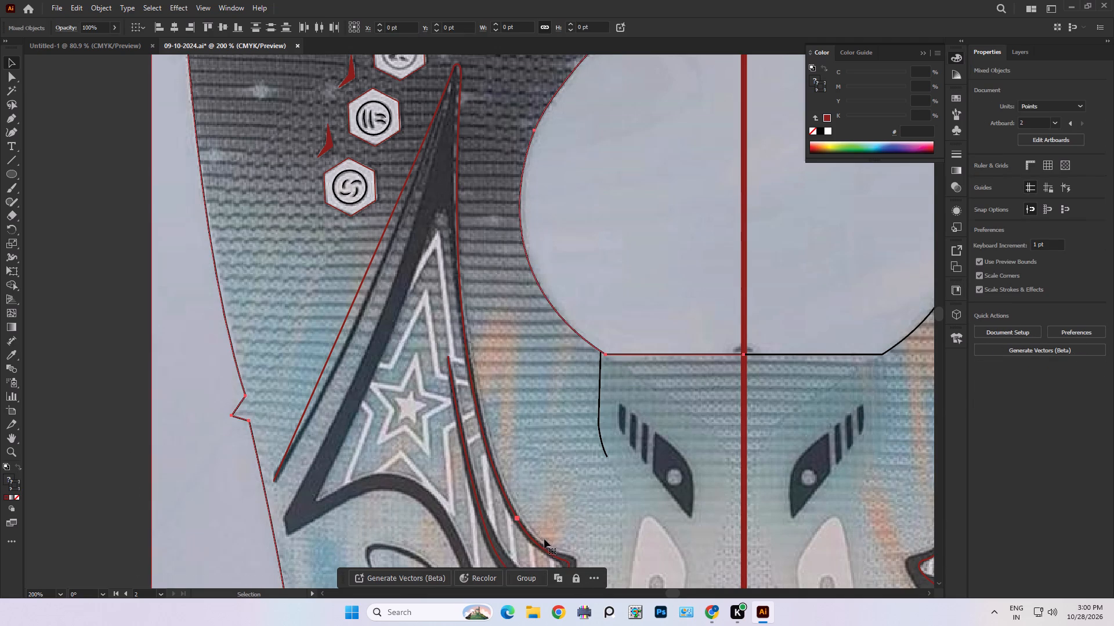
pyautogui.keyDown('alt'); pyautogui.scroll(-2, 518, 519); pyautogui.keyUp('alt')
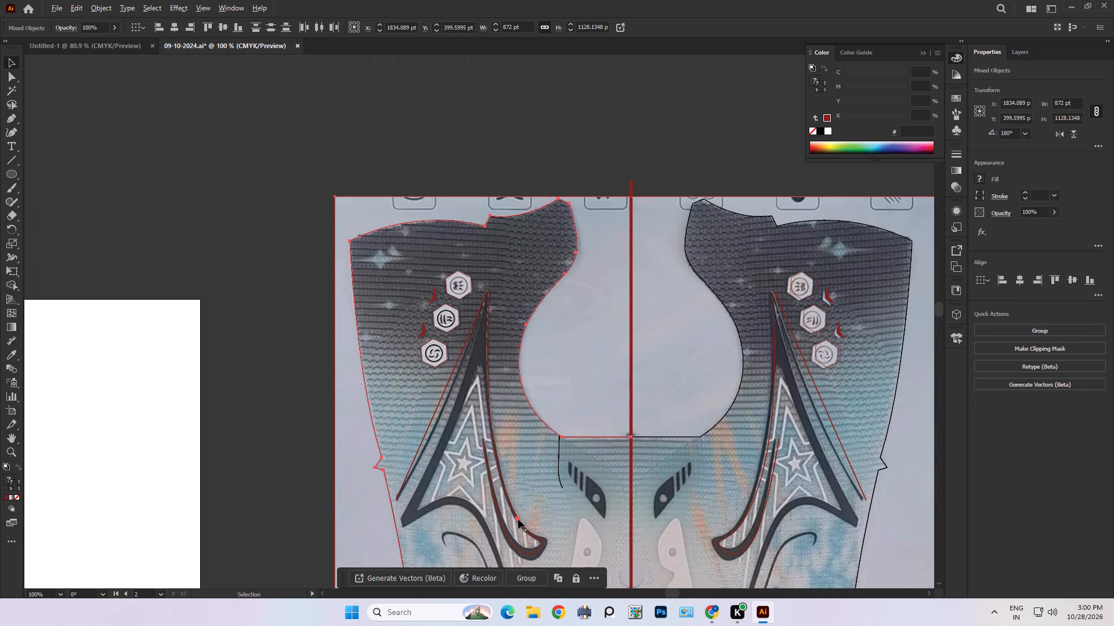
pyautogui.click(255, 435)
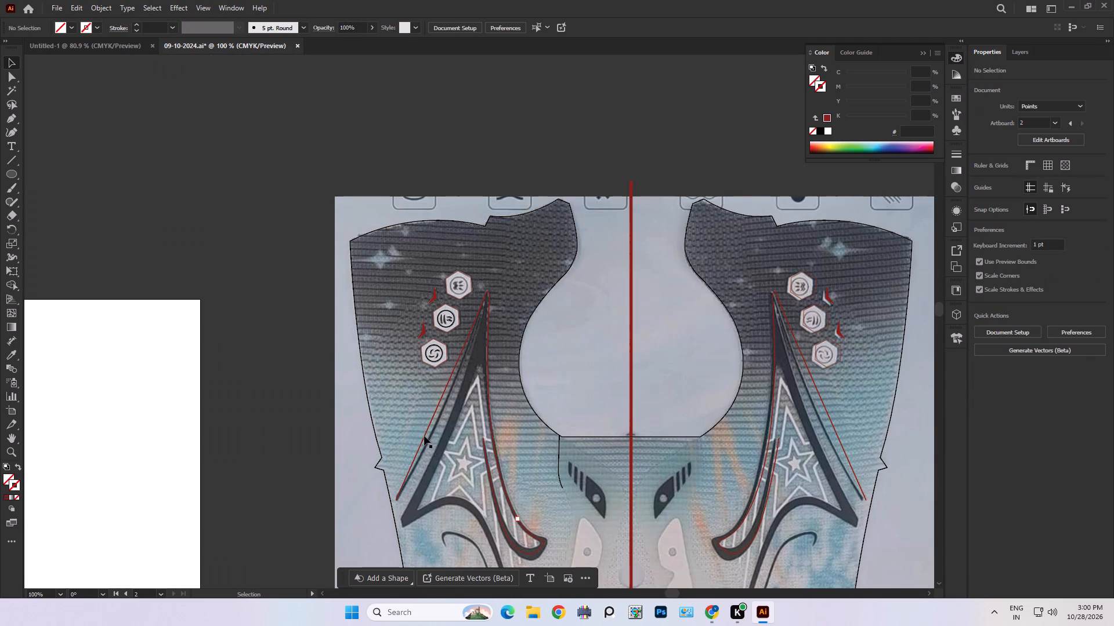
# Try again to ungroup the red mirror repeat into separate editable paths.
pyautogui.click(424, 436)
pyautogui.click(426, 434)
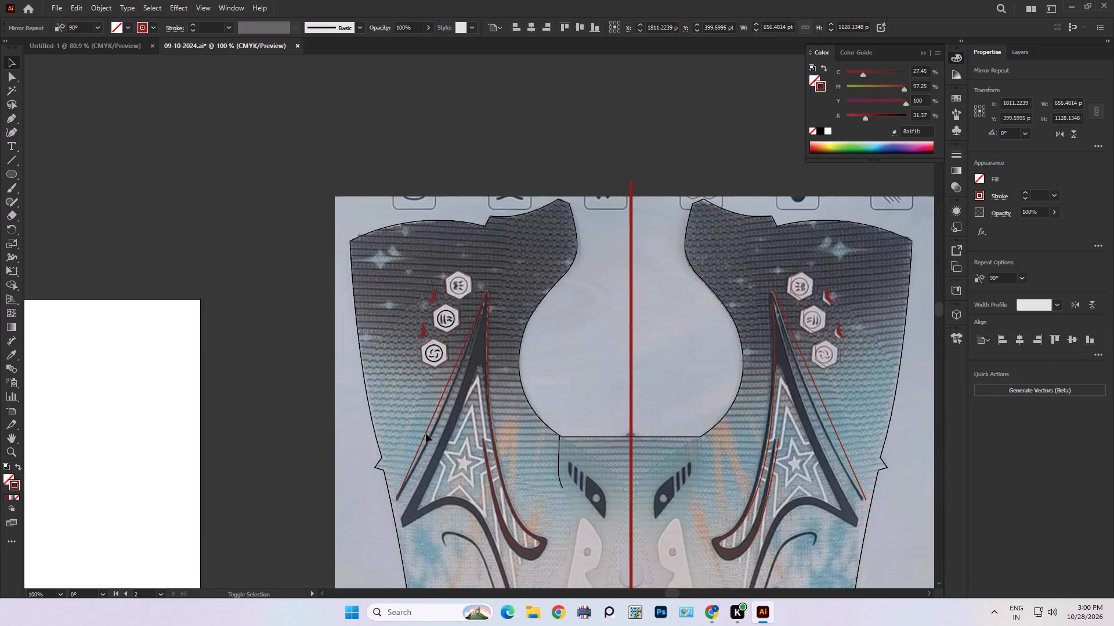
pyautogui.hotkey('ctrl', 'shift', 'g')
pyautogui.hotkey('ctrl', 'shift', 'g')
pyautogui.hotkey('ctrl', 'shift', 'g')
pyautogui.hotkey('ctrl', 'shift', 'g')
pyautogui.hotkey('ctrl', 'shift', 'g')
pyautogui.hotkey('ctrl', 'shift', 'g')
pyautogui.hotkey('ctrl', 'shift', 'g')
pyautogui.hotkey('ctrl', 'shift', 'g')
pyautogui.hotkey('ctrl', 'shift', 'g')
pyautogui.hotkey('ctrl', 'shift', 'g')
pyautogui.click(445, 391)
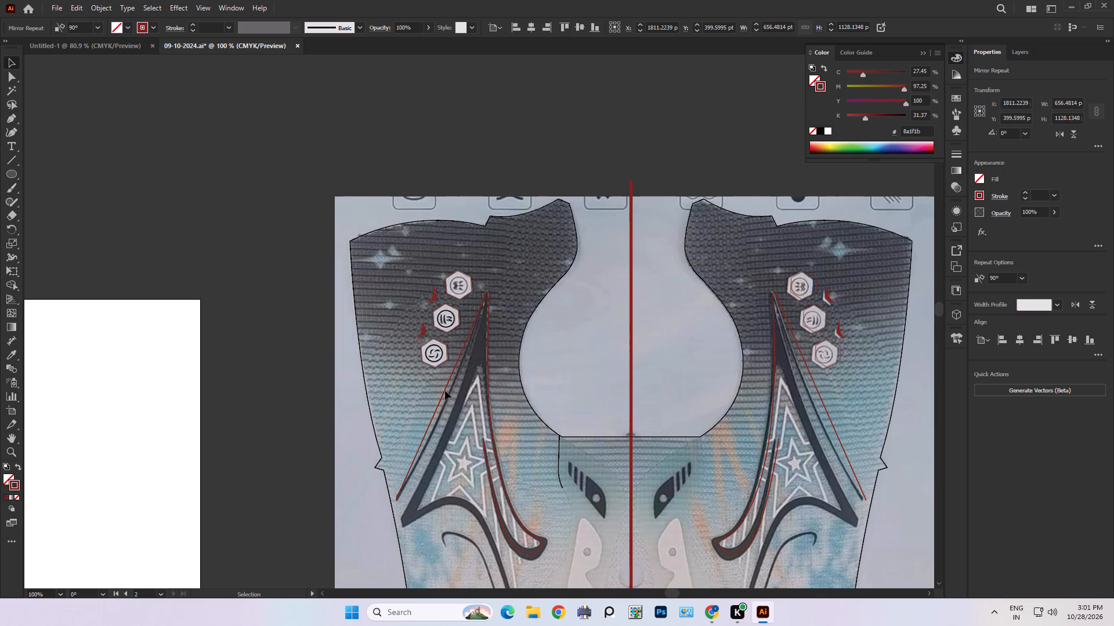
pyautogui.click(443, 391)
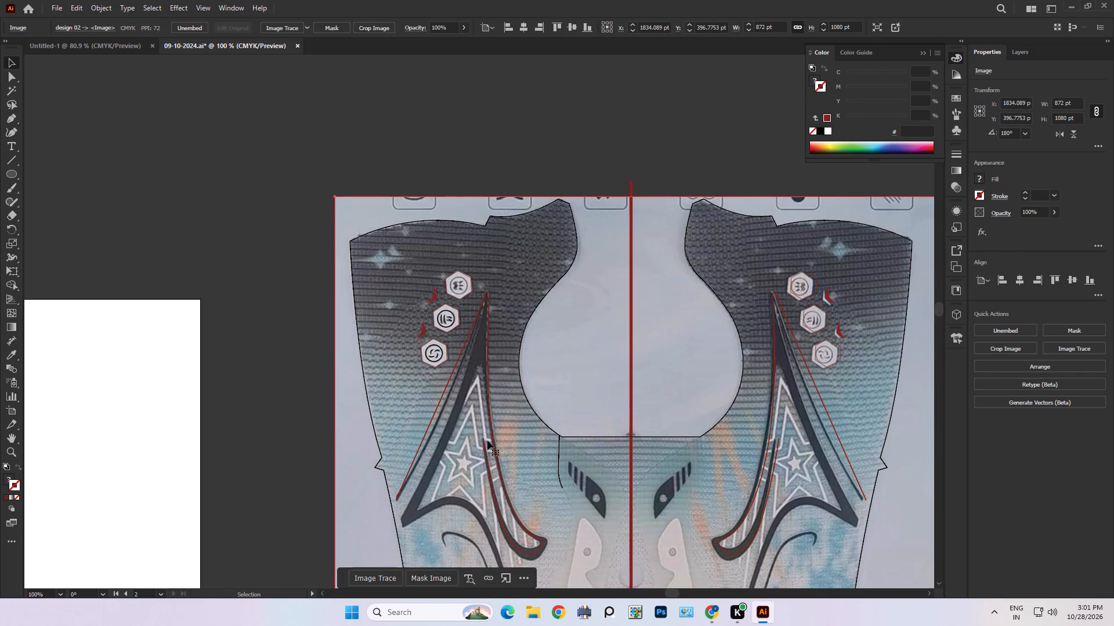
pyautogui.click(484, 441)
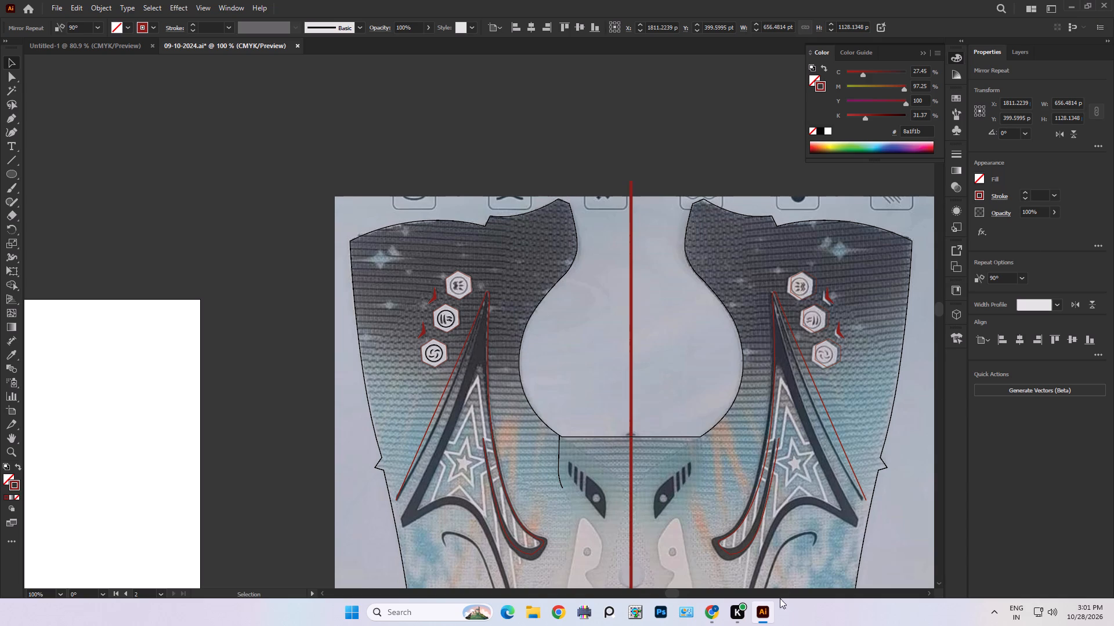
# Minimize the Illustrator window to get to the desktop.
pyautogui.click(740, 610)
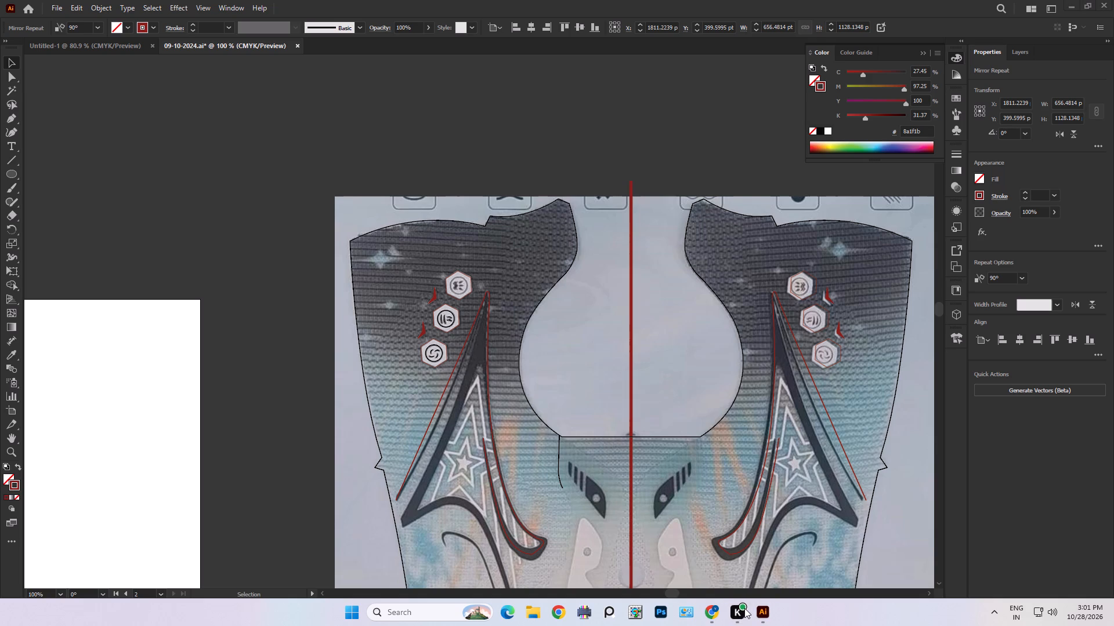
pyautogui.click(744, 608)
pyautogui.click(740, 610)
pyautogui.click(1076, 0)
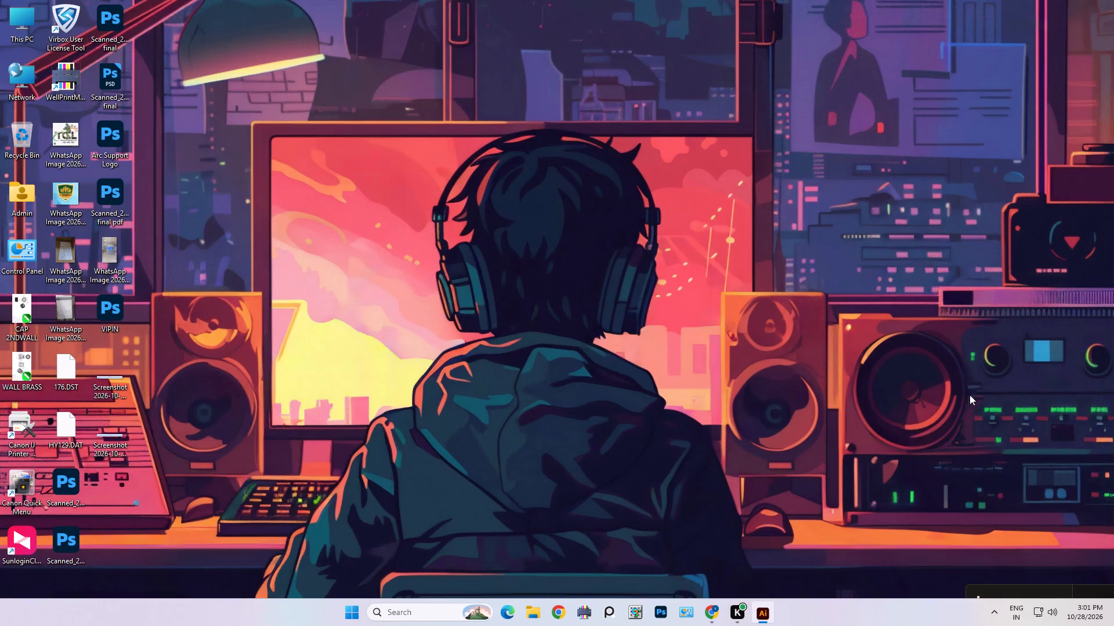